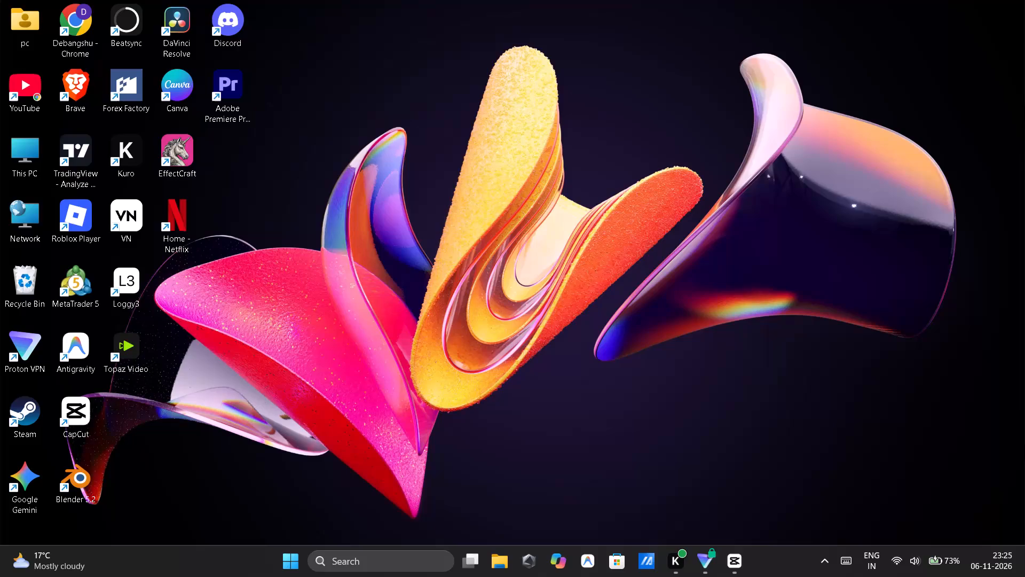
Launch Adobe Premiere and open the recent project Untitled.
double_click(230, 96)
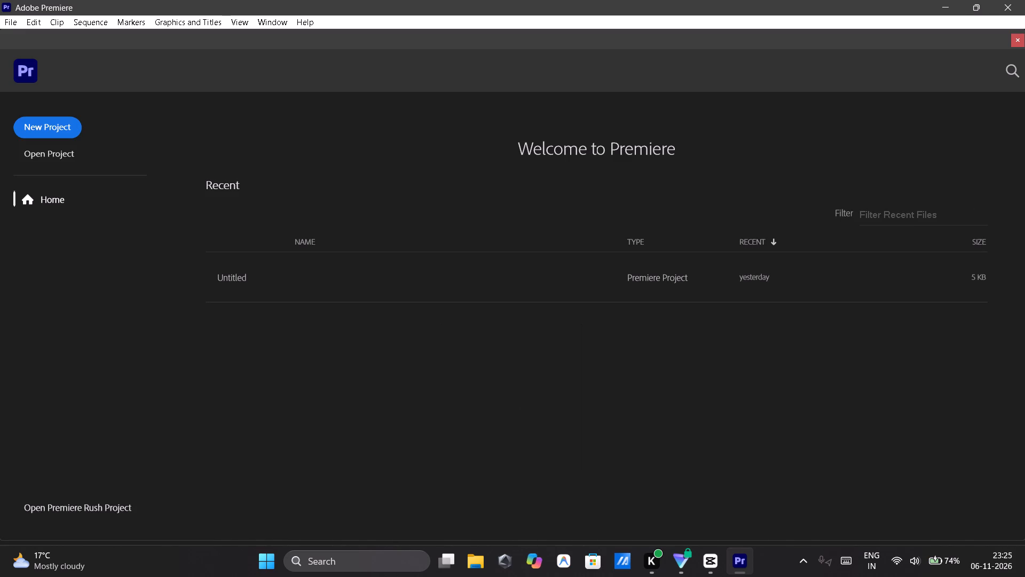
double_click(404, 280)
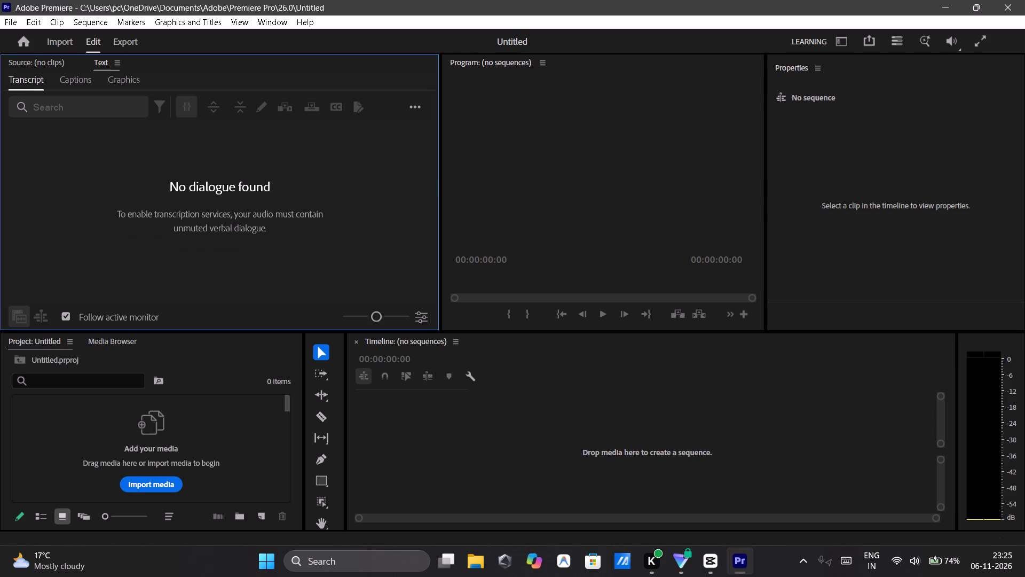
Bring up the media import page of the Untitled project.
click(122, 35)
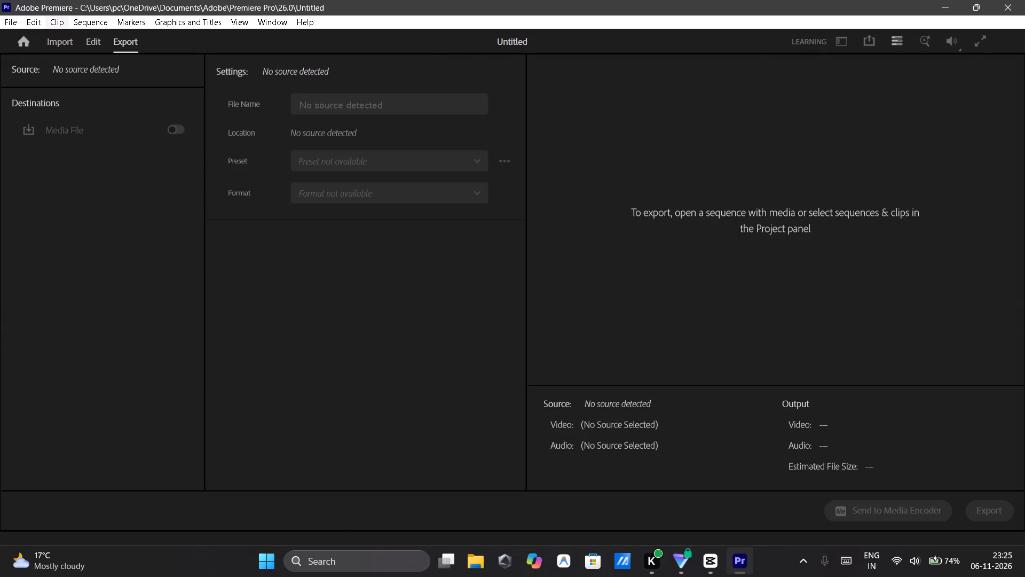
click(60, 33)
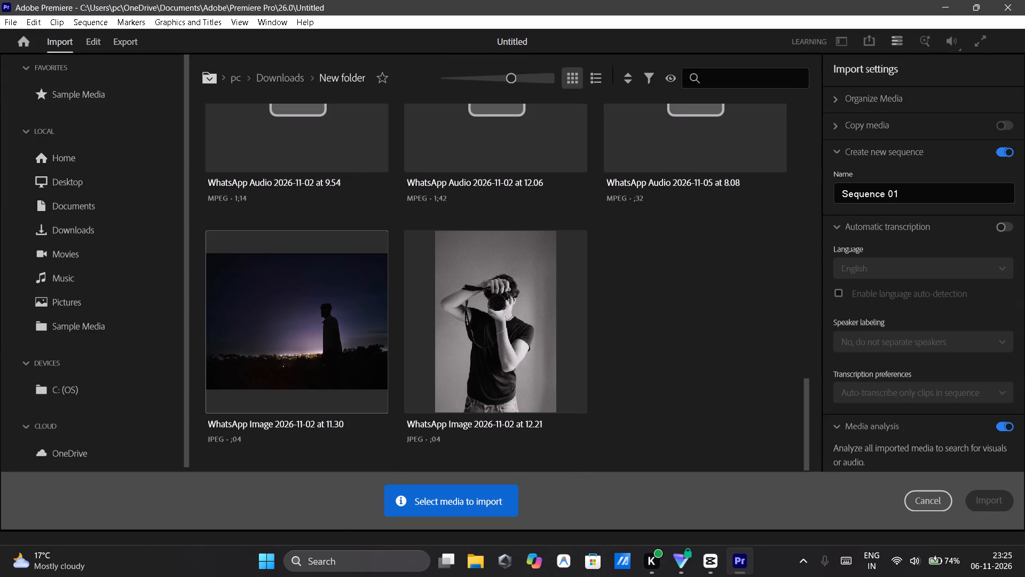
Look through the media in New folder and the Downloads folder for footage to import.
scroll(313, 301, up, 10)
scroll(279, 366, down, 3)
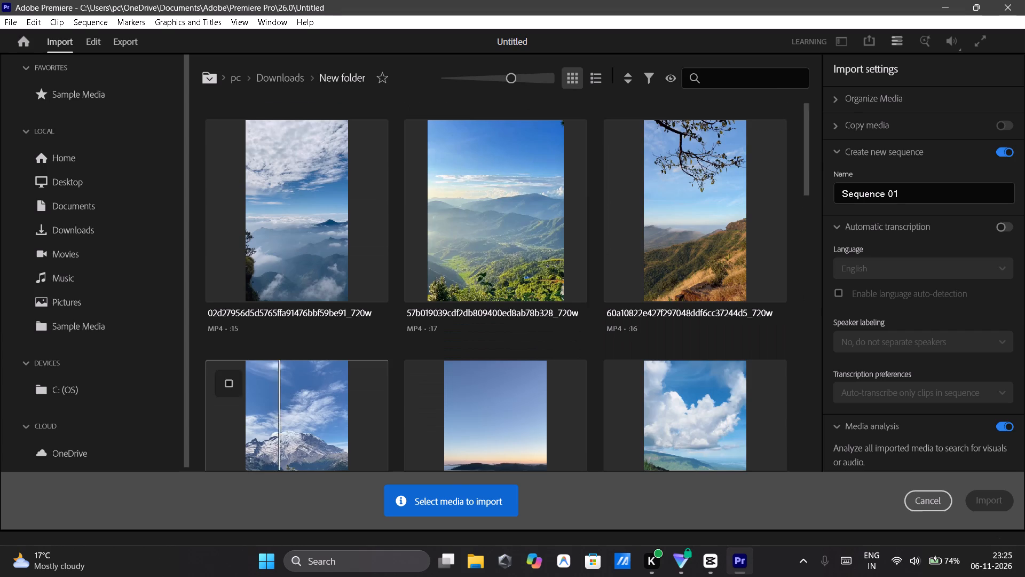
scroll(279, 366, down, 2)
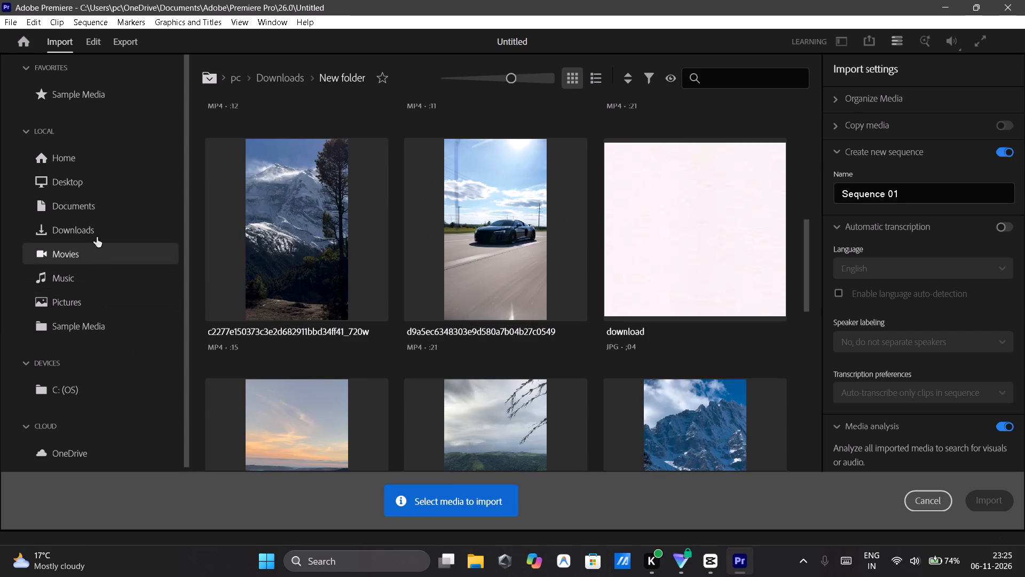
click(93, 227)
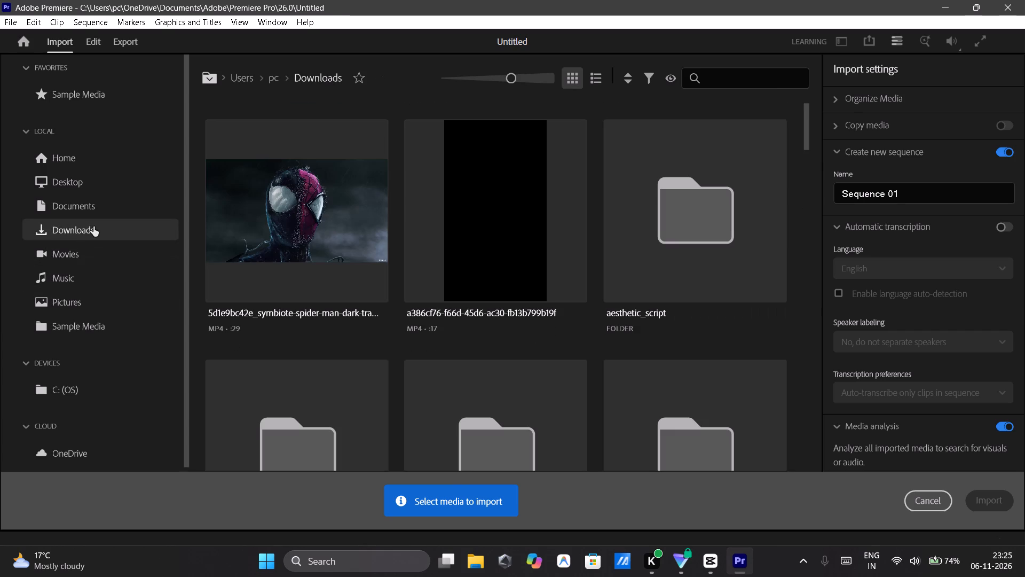
scroll(398, 380, down, 2)
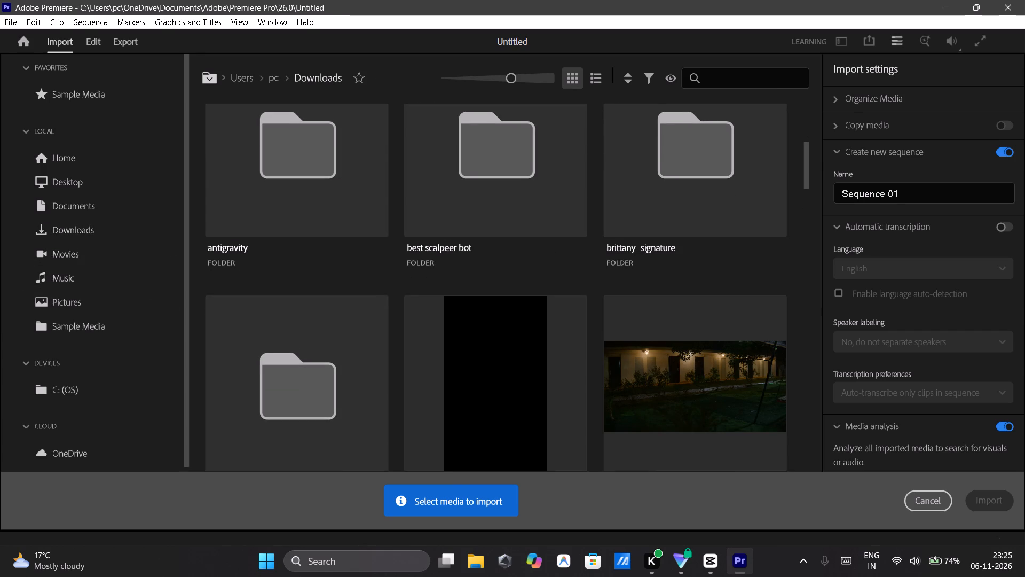
scroll(398, 380, down, 4)
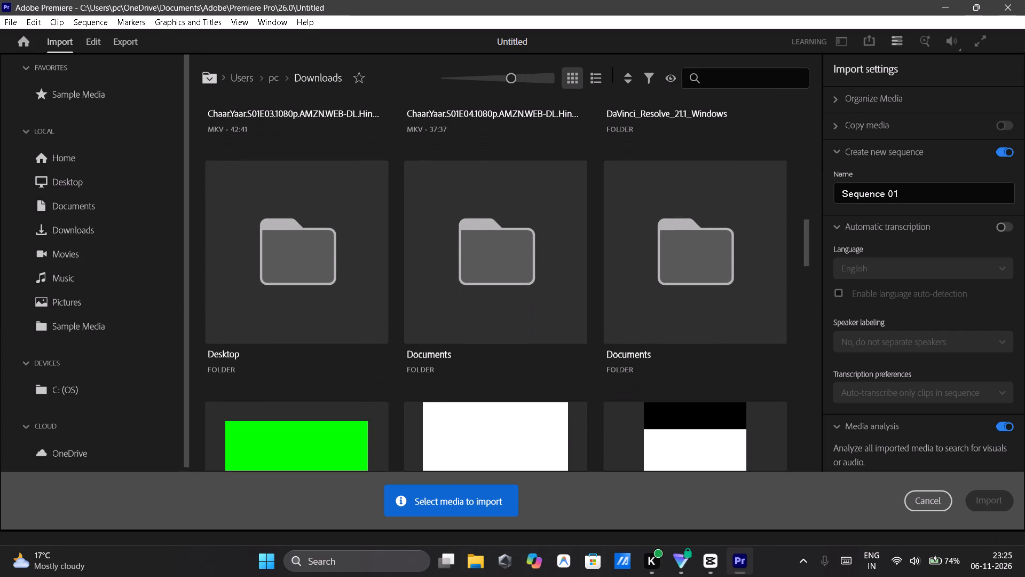
scroll(398, 380, down, 3)
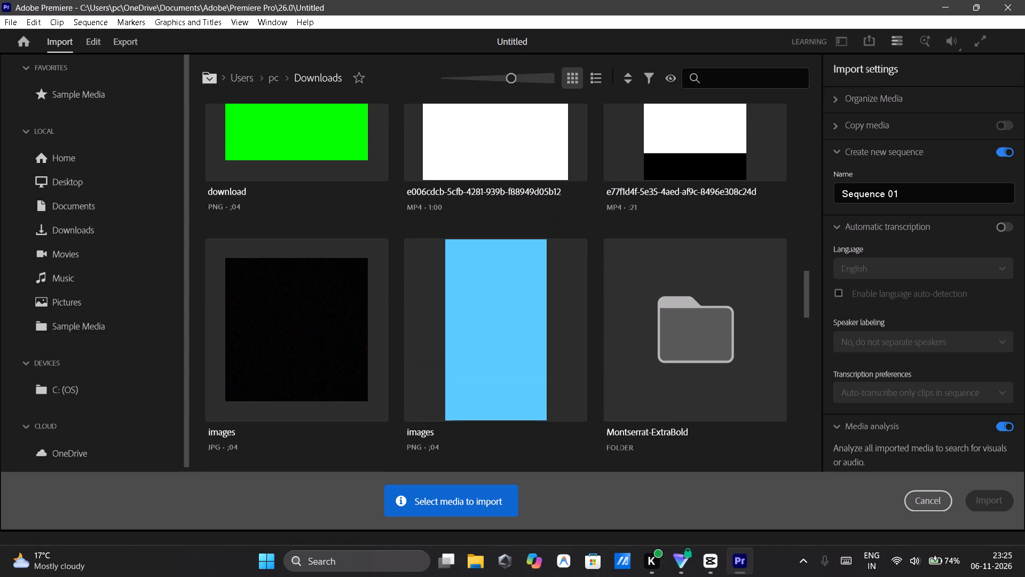
scroll(398, 380, down, 3)
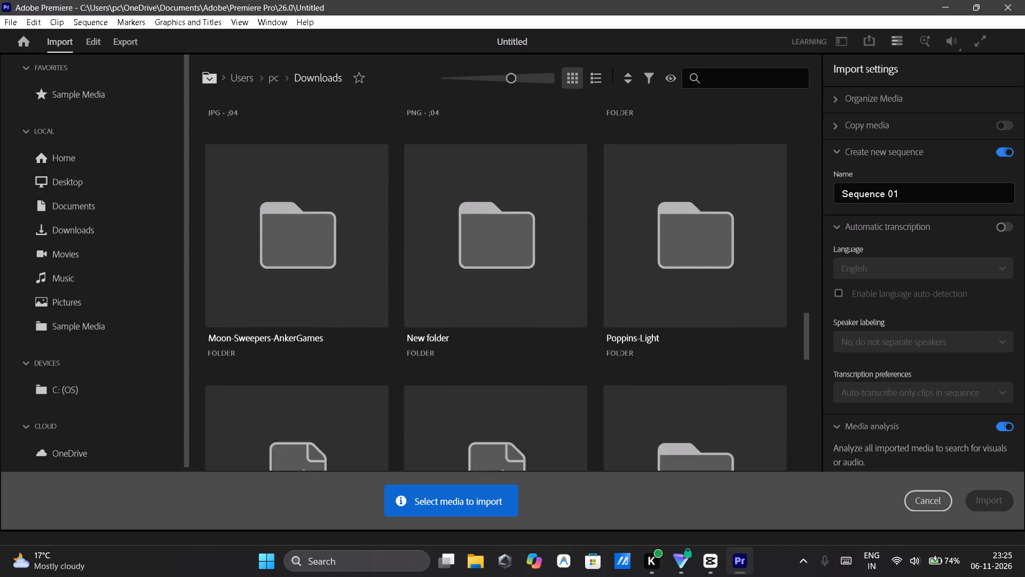
scroll(398, 380, down, 9)
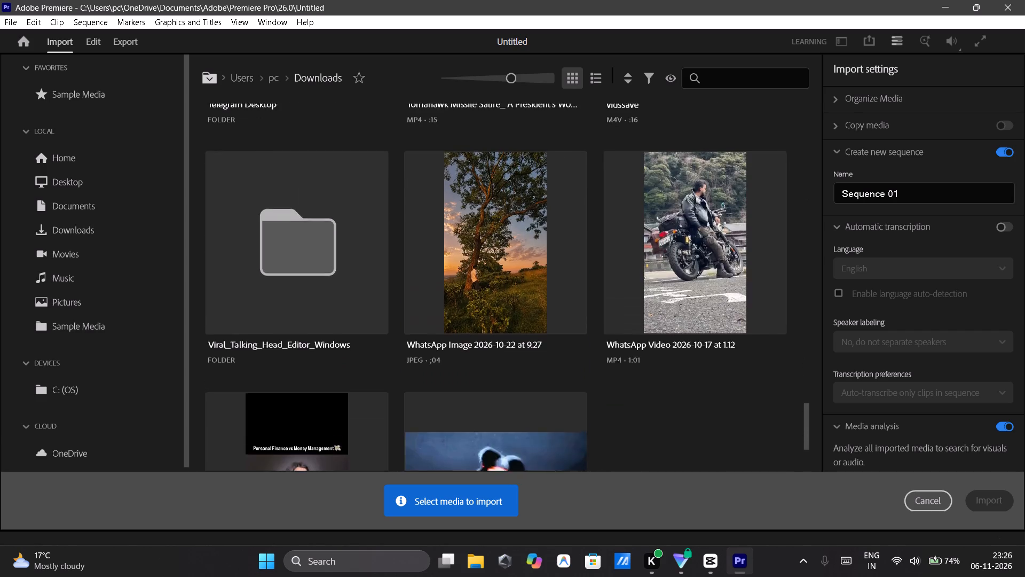
scroll(398, 380, down, 10)
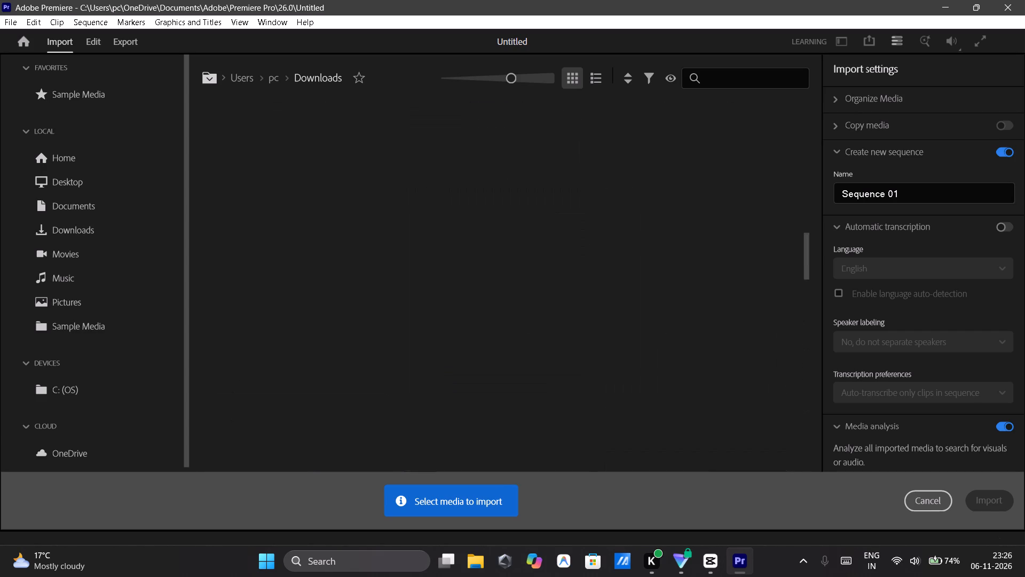
scroll(398, 380, down, 7)
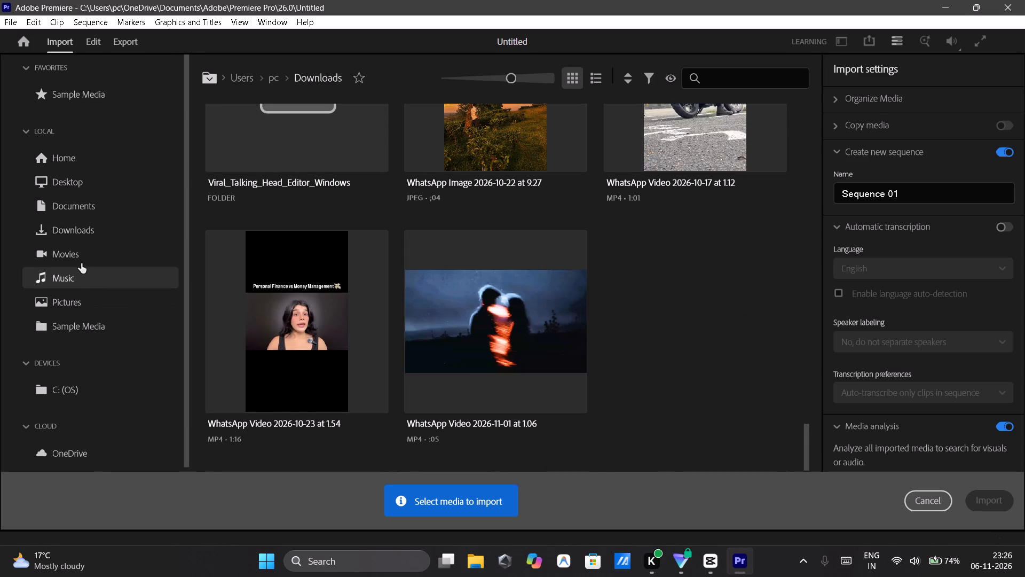
Check the Home, Downloads and Movies locations for media to import.
click(76, 163)
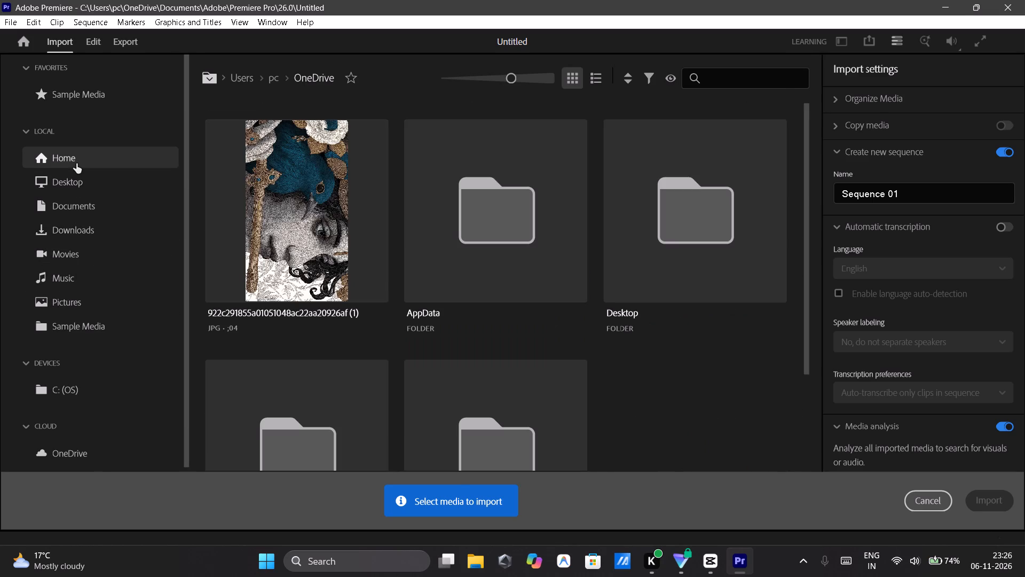
scroll(364, 306, down, 2)
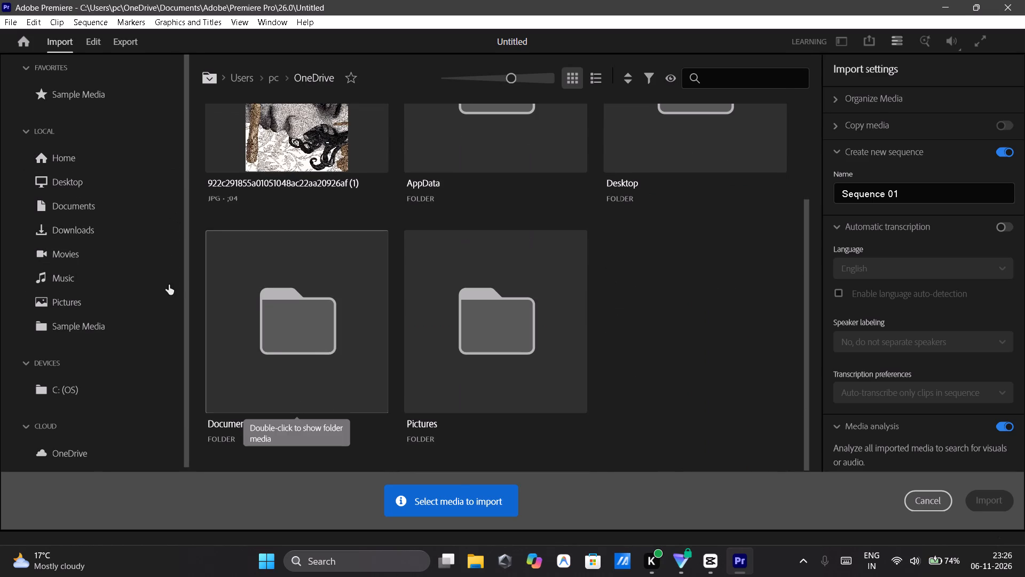
scroll(107, 332, up, 2)
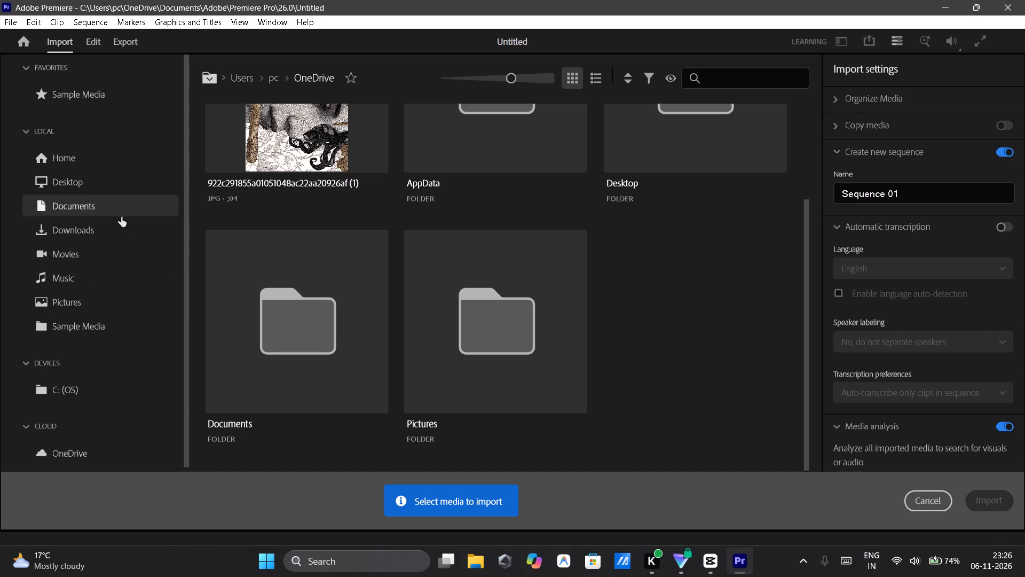
double_click(107, 224)
double_click(92, 202)
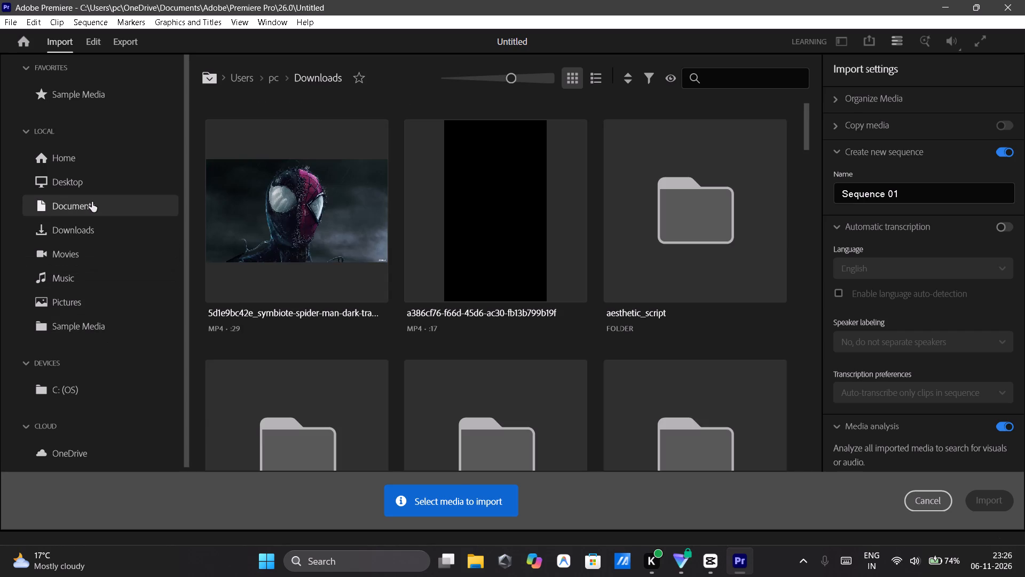
drag(78, 249, 74, 223)
double_click(74, 223)
click(72, 154)
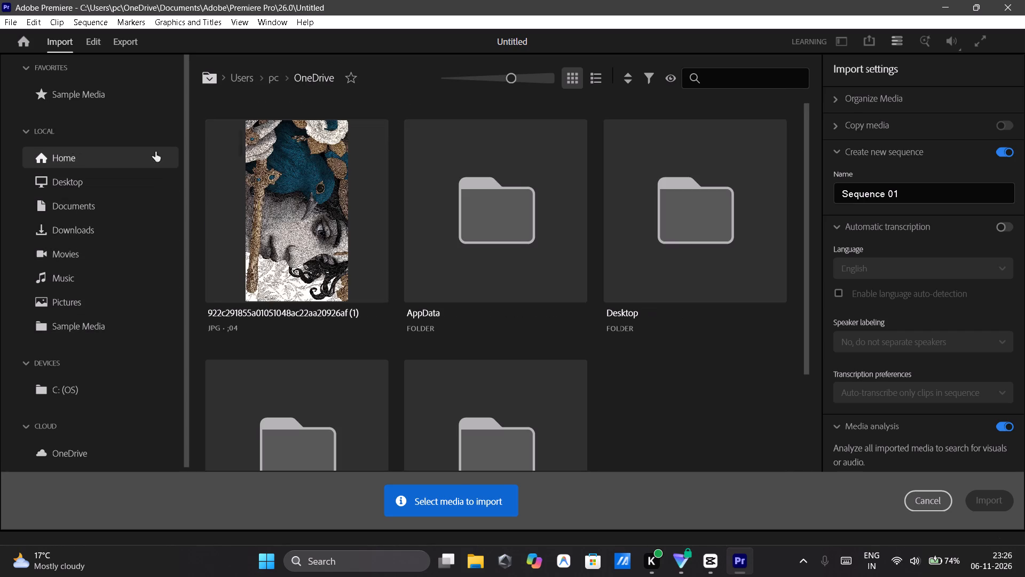
click(125, 243)
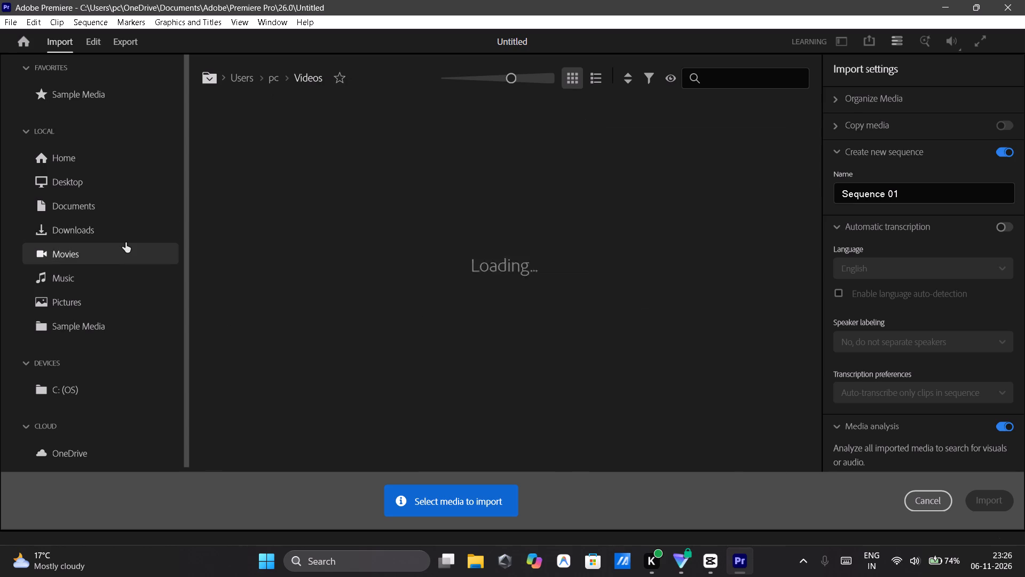
click(88, 163)
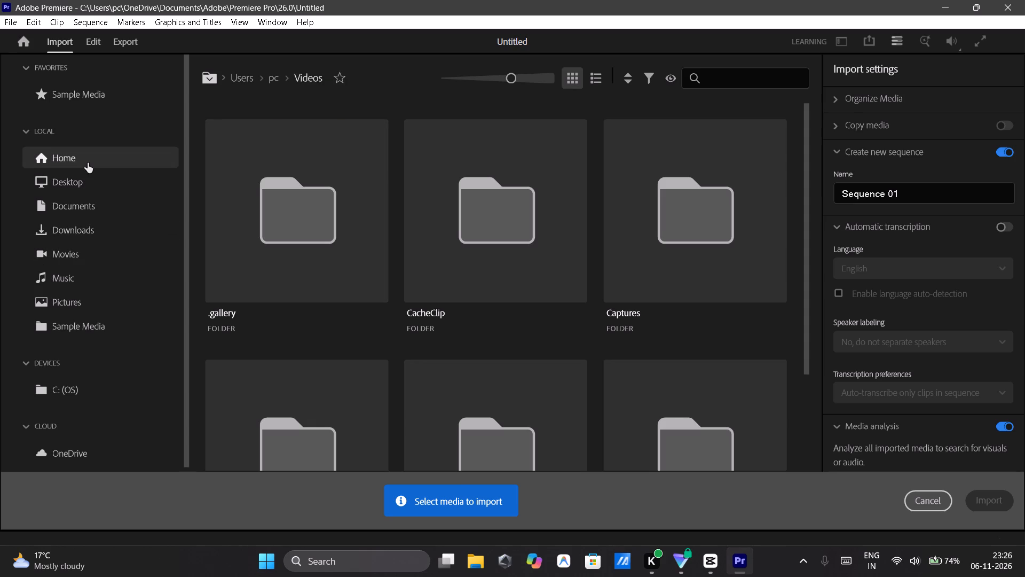
Search the Home location's OneDrive folder for "video".
click(720, 77)
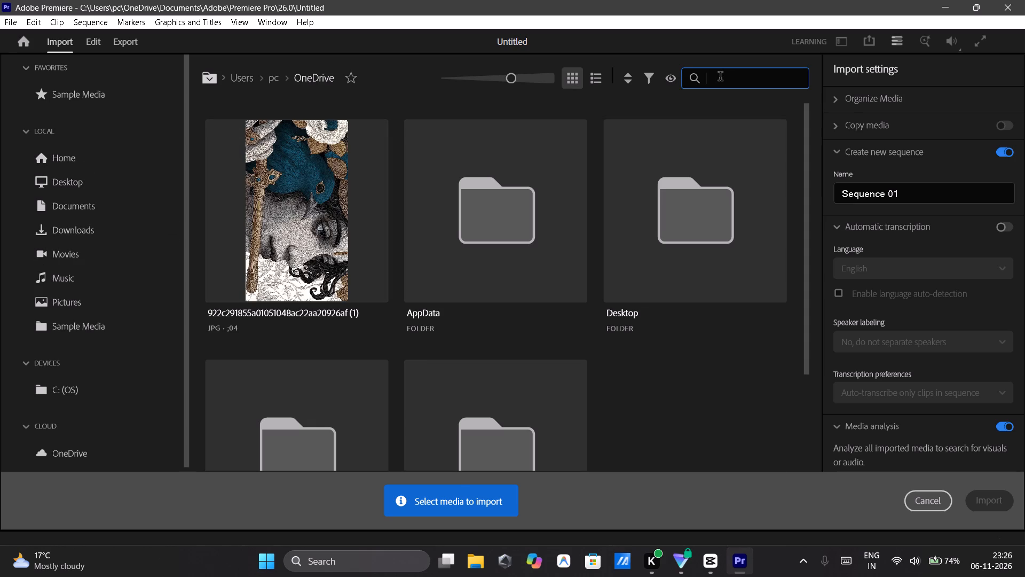
text(vi)
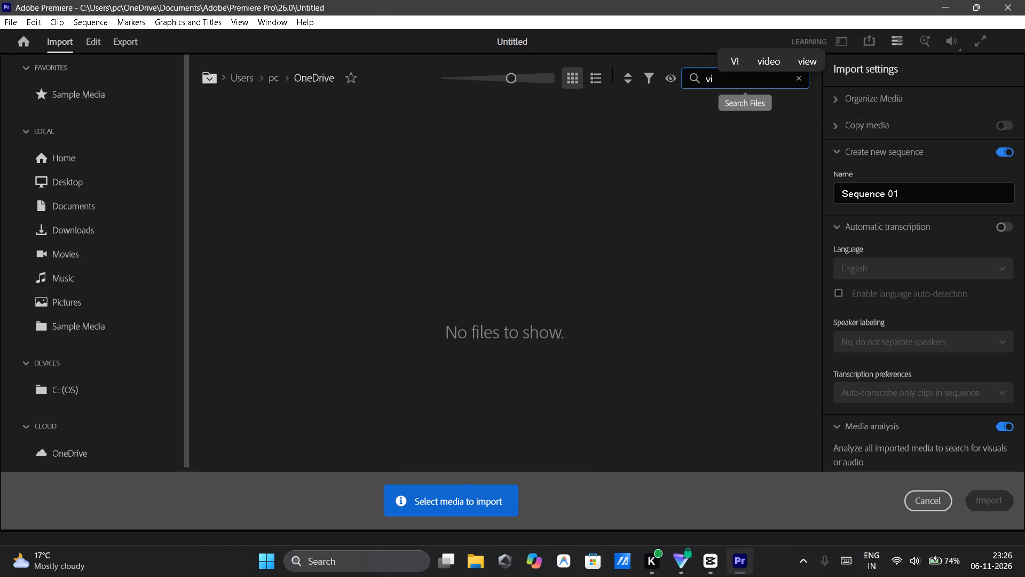
text(deo)
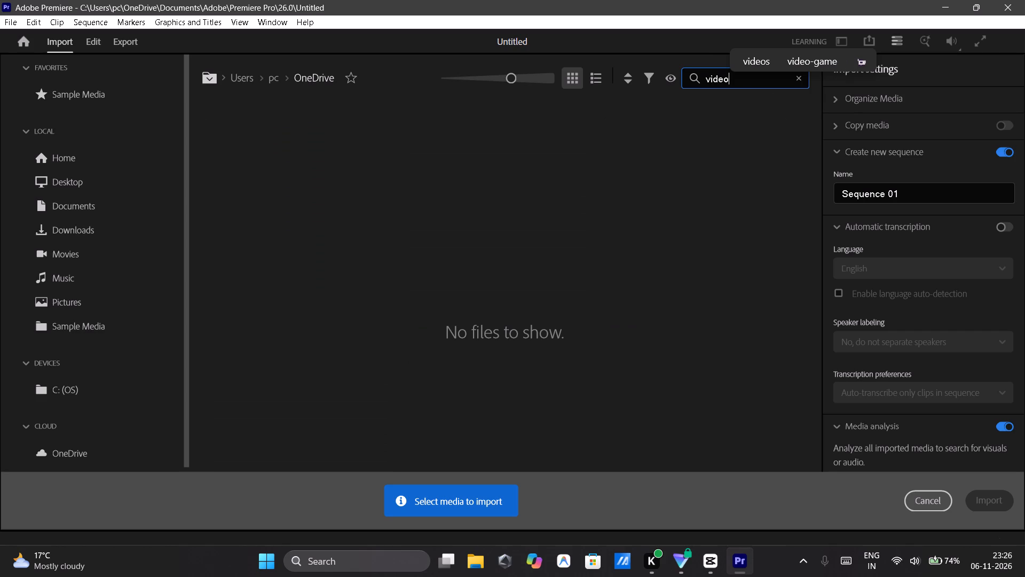
Search the C: drive for "vide", open its Videos folder and examine the clips there.
click(62, 399)
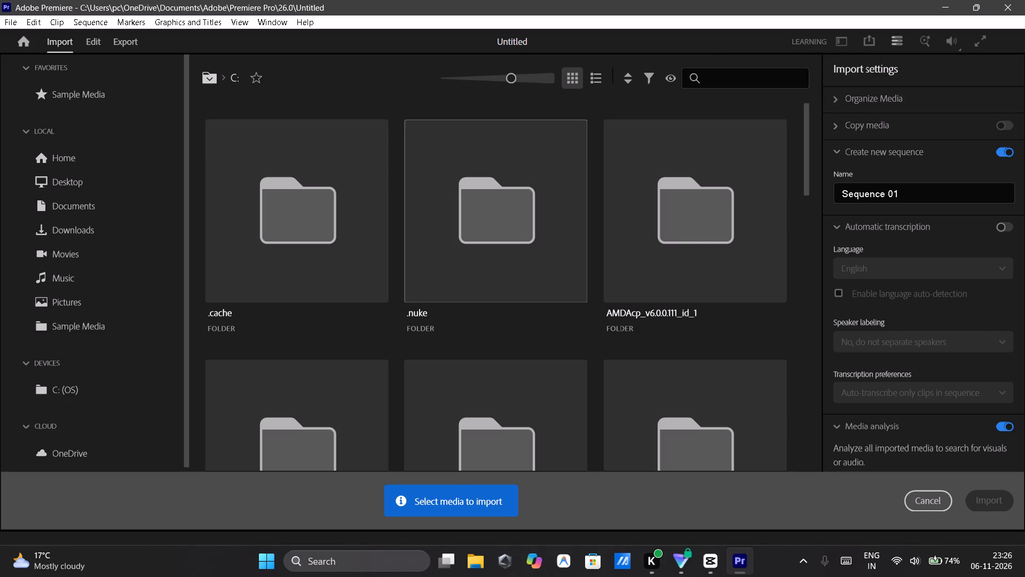
click(714, 82)
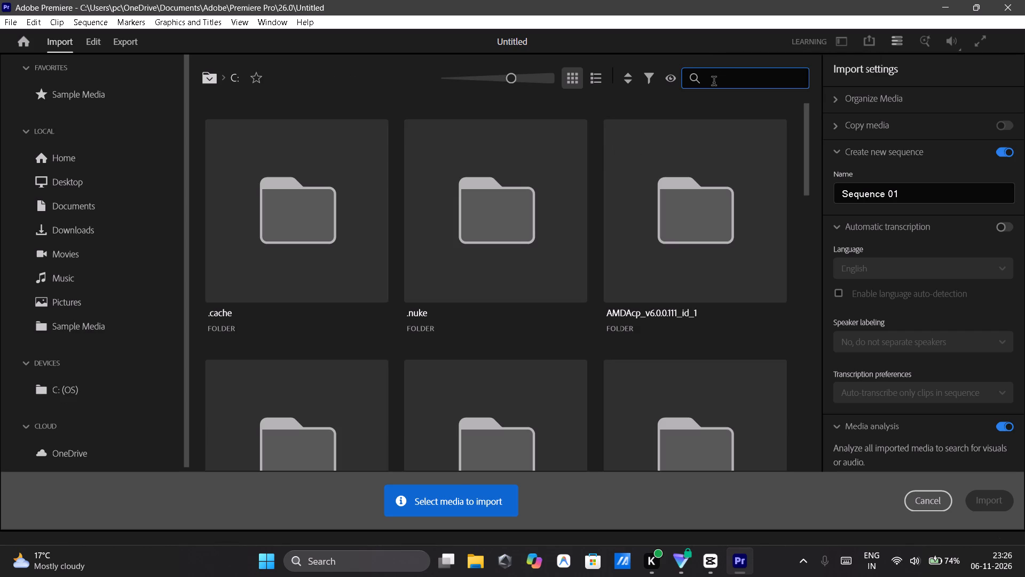
text(vide)
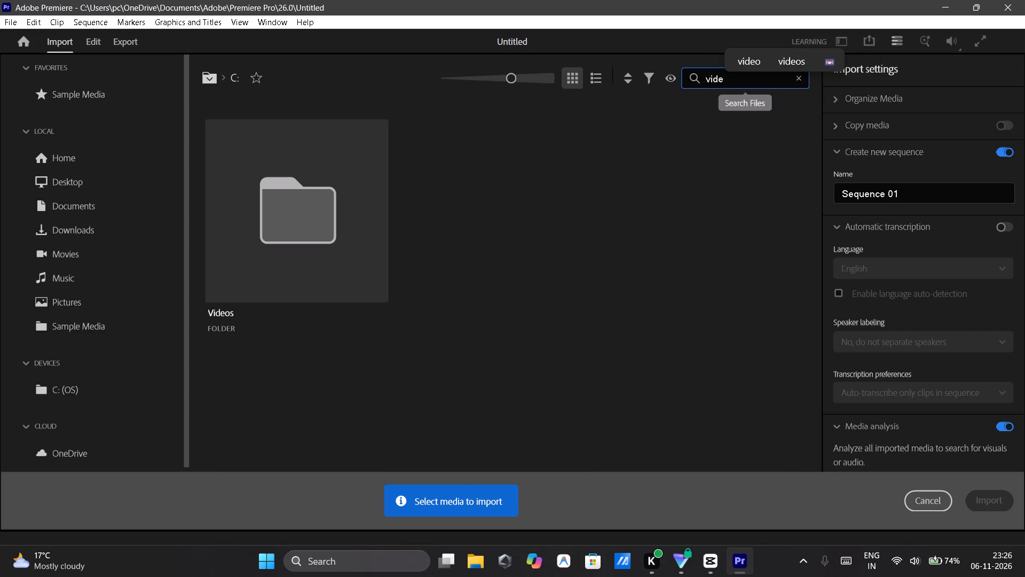
double_click(250, 213)
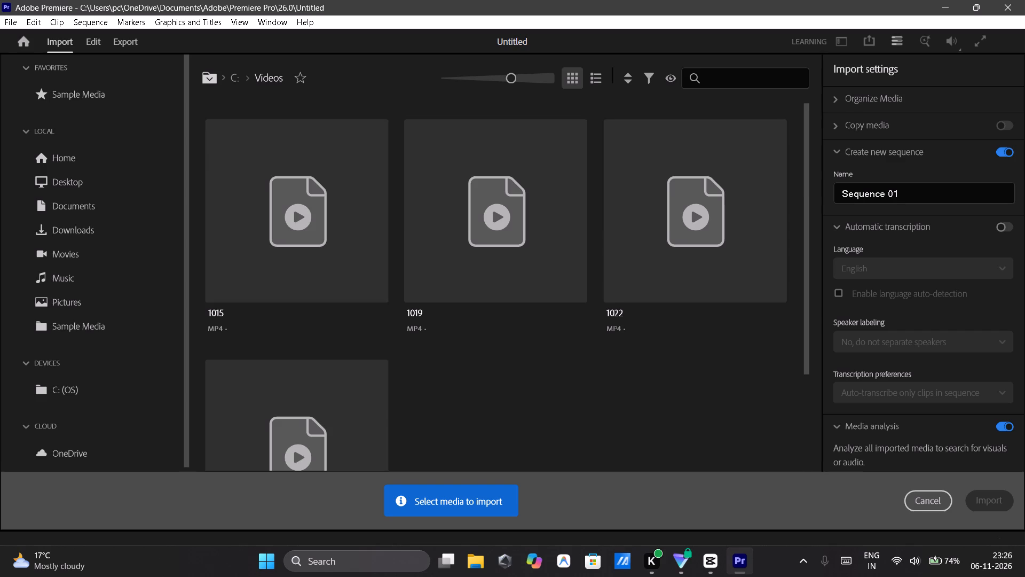
scroll(405, 381, down, 2)
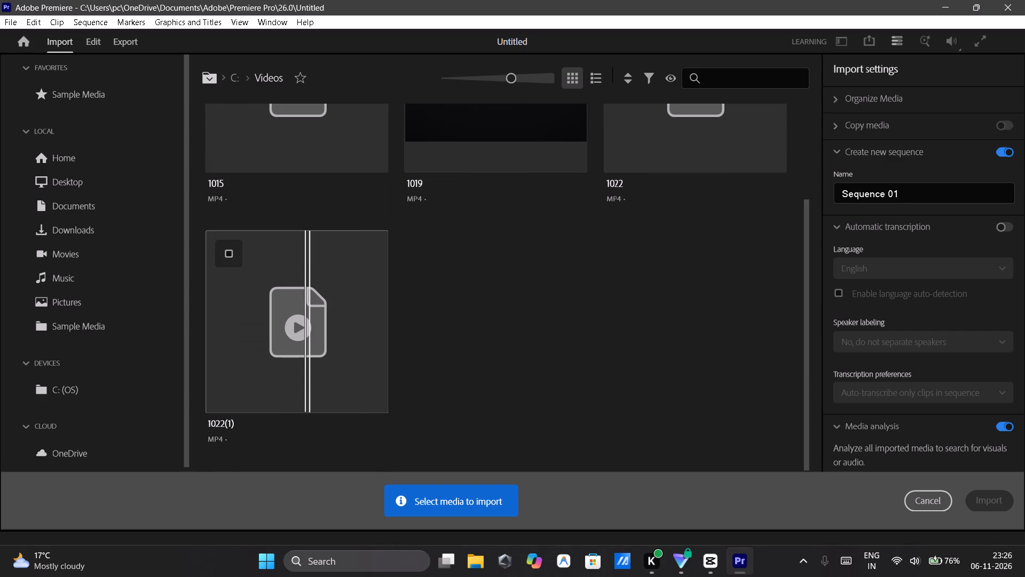
scroll(427, 352, up, 1)
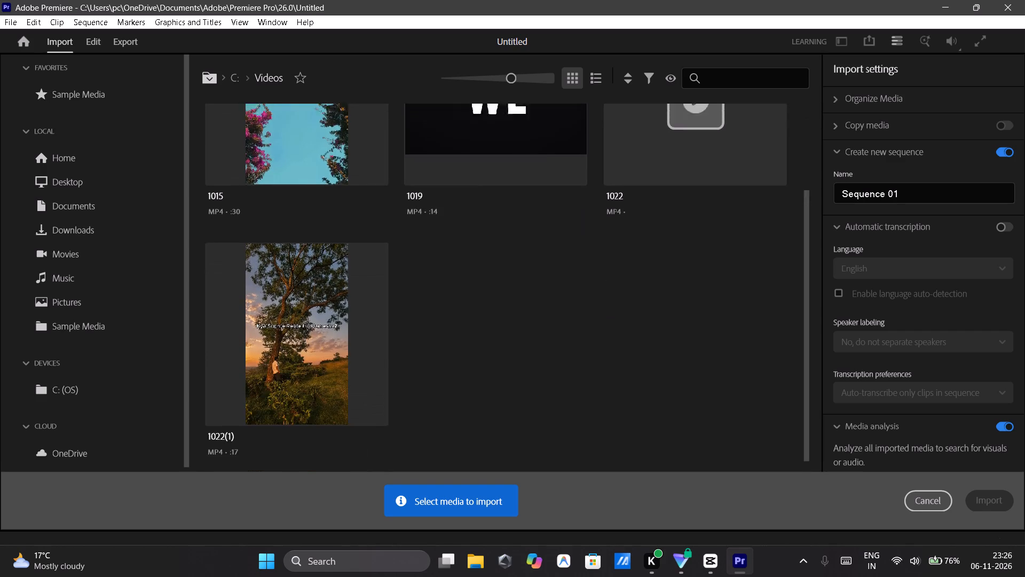
scroll(427, 352, up, 1)
scroll(571, 371, down, 2)
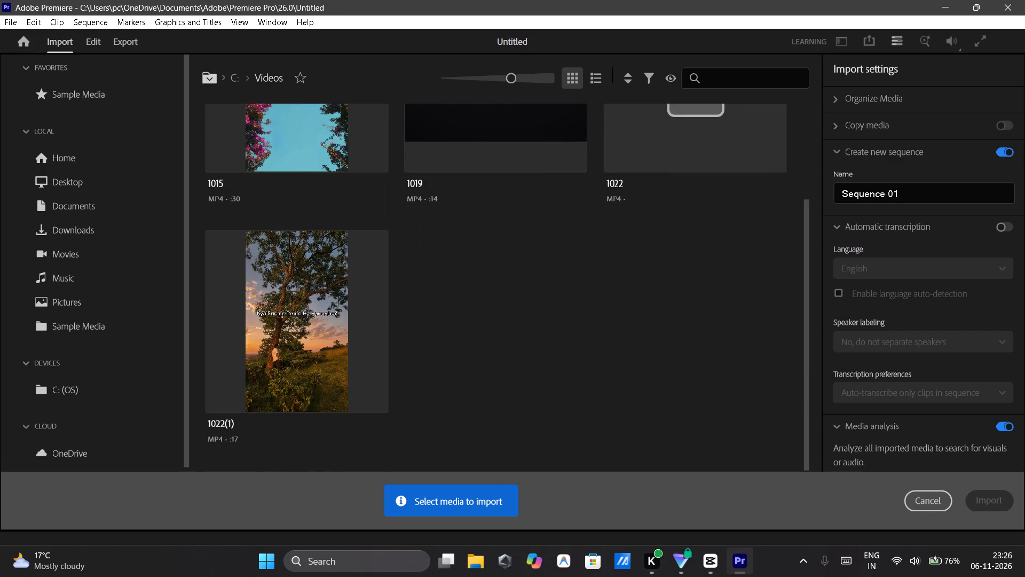
scroll(571, 371, up, 3)
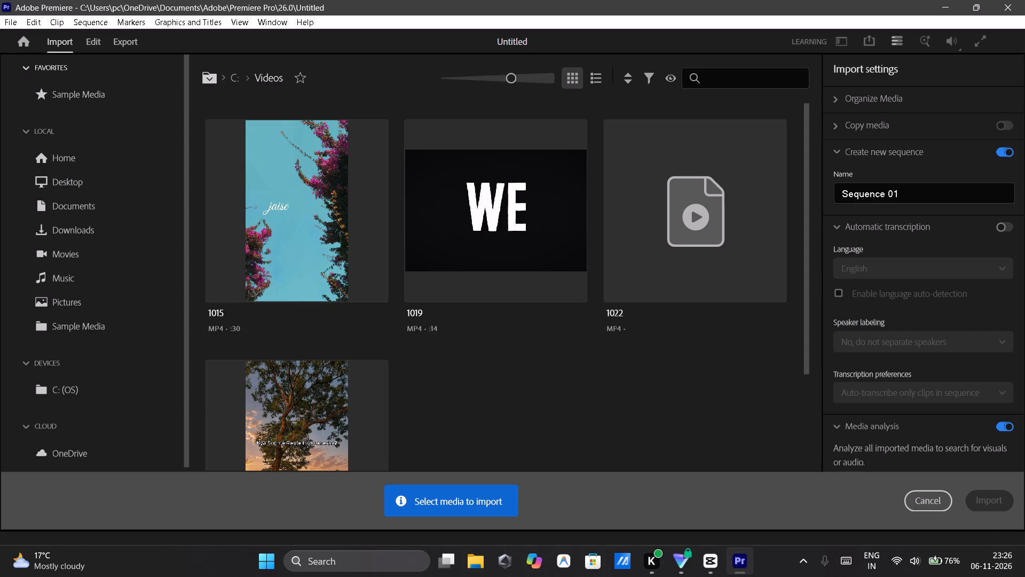
Leave the Videos folder and look through the Downloads folder again for media to import.
click(233, 79)
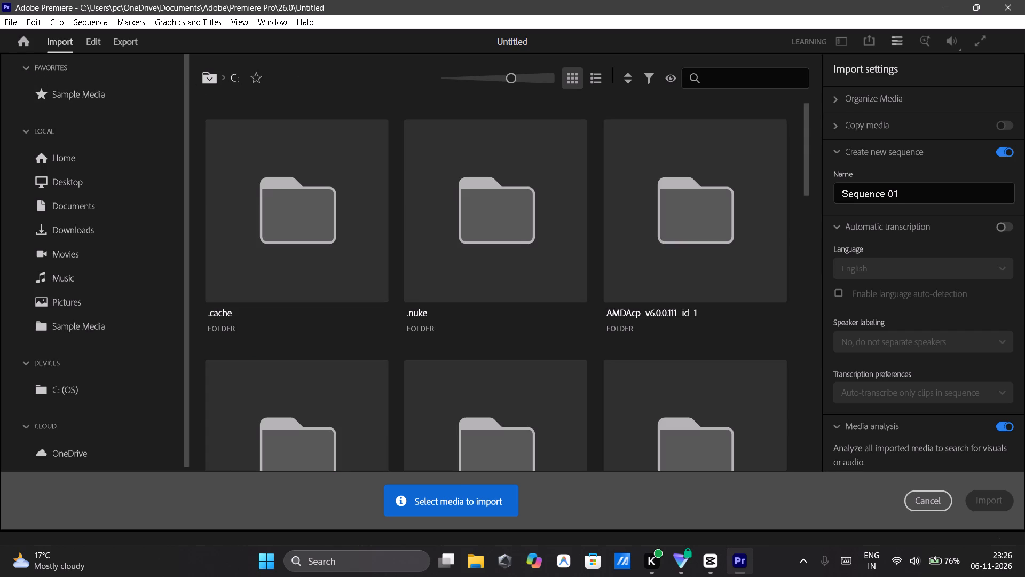
click(196, 81)
click(51, 241)
click(67, 228)
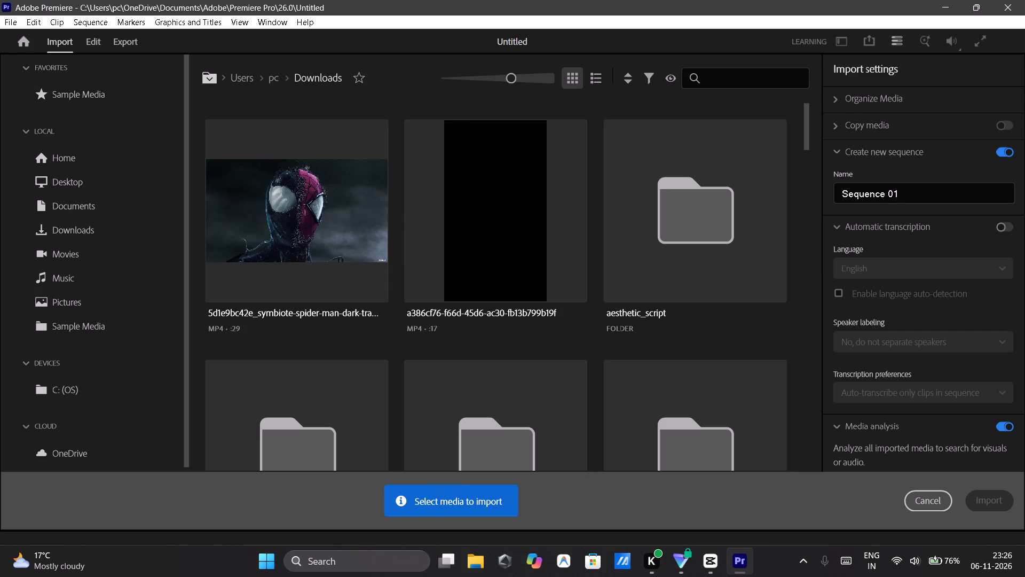
scroll(359, 311, down, 1)
ctrl+scroll(359, 311, up, 1)
ctrl+scroll(359, 311, down, 1)
ctrl+scroll(359, 311, up, 1)
ctrl+scroll(359, 311, down, 1)
click(376, 337)
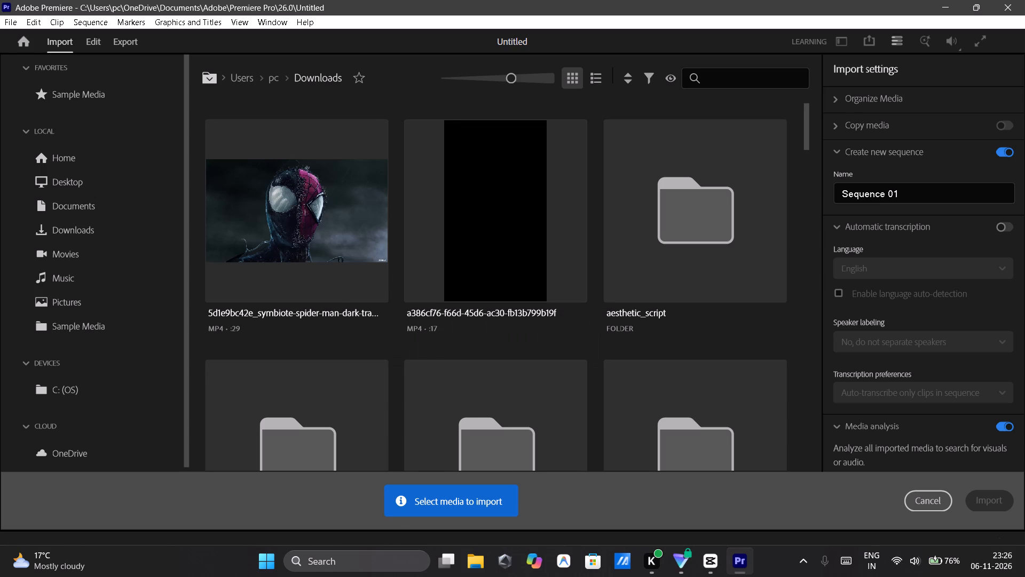
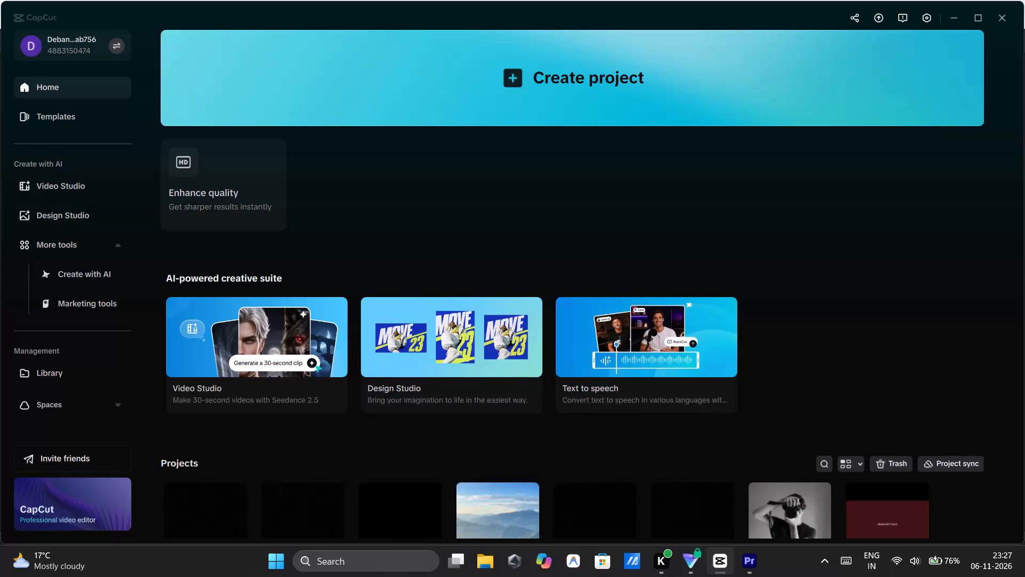
In File Explorer, open CapCut's Videos folder from the pc folder window and preview the 1105 (1) clip.
scroll(472, 278, down, 1)
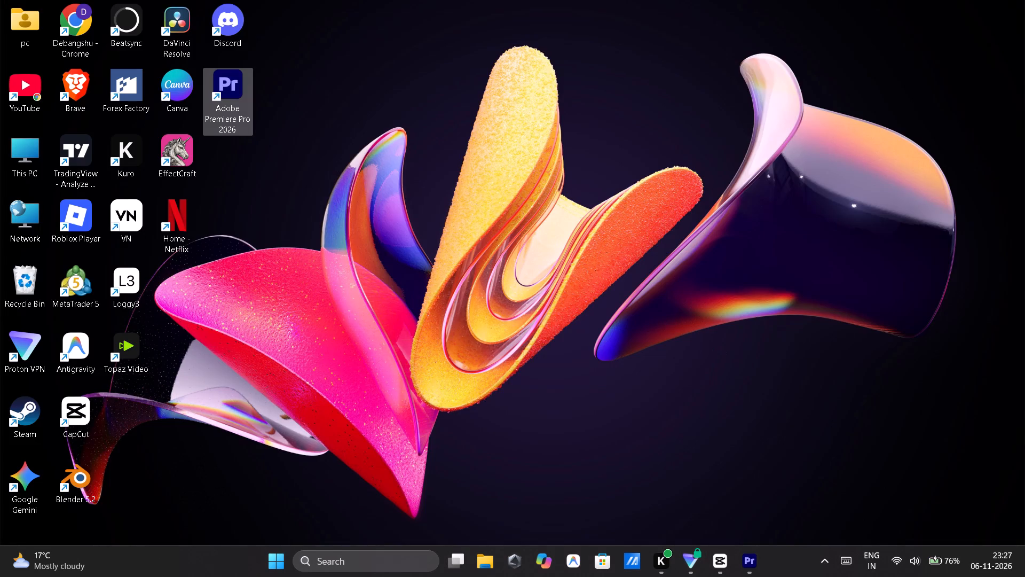
double_click(22, 27)
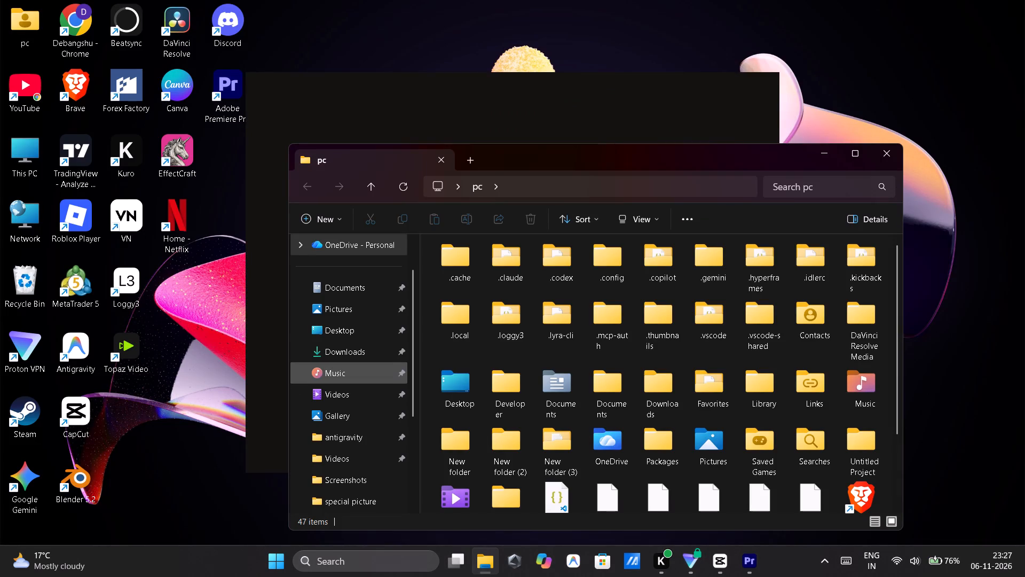
click(350, 356)
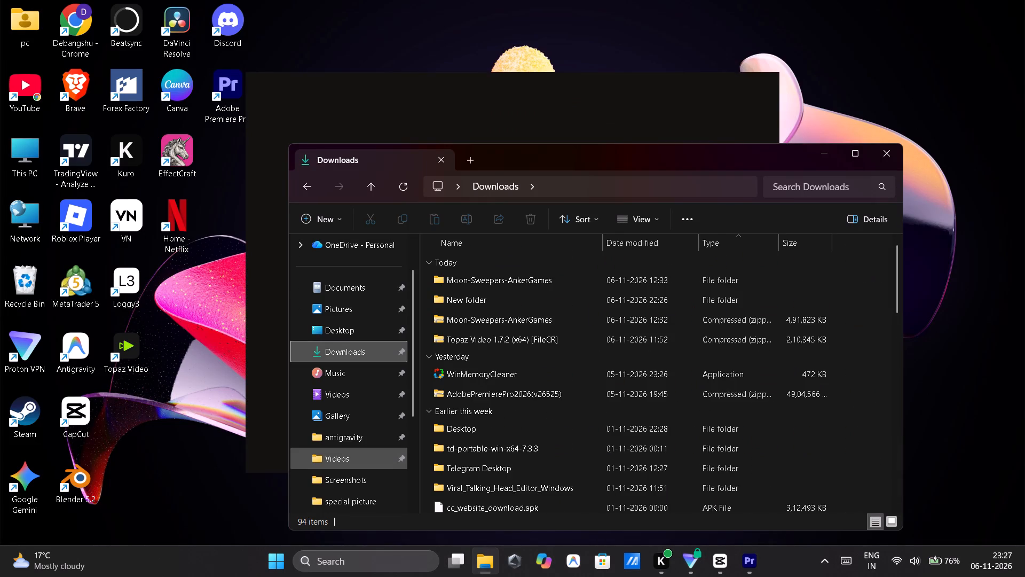
click(381, 456)
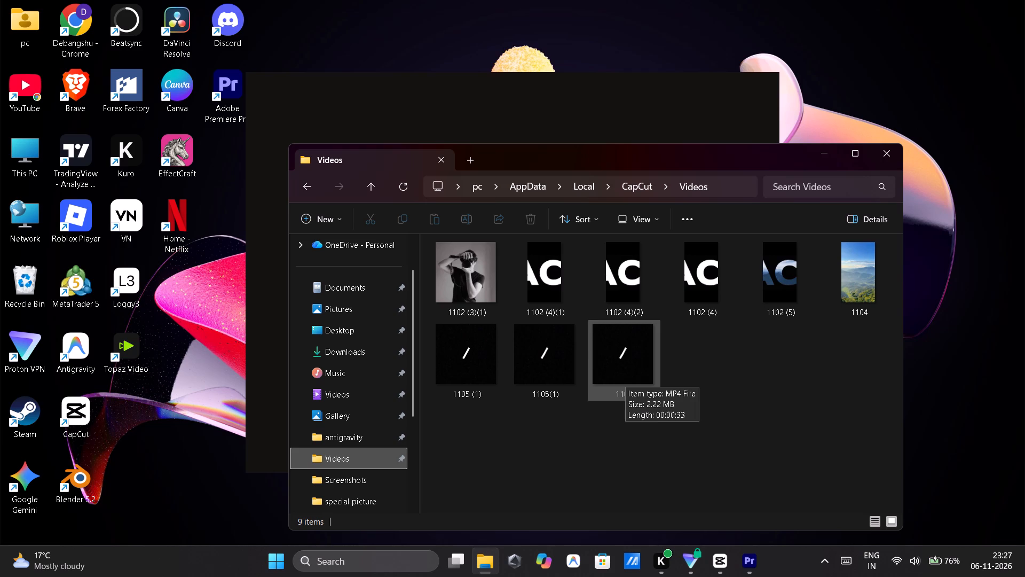
double_click(468, 369)
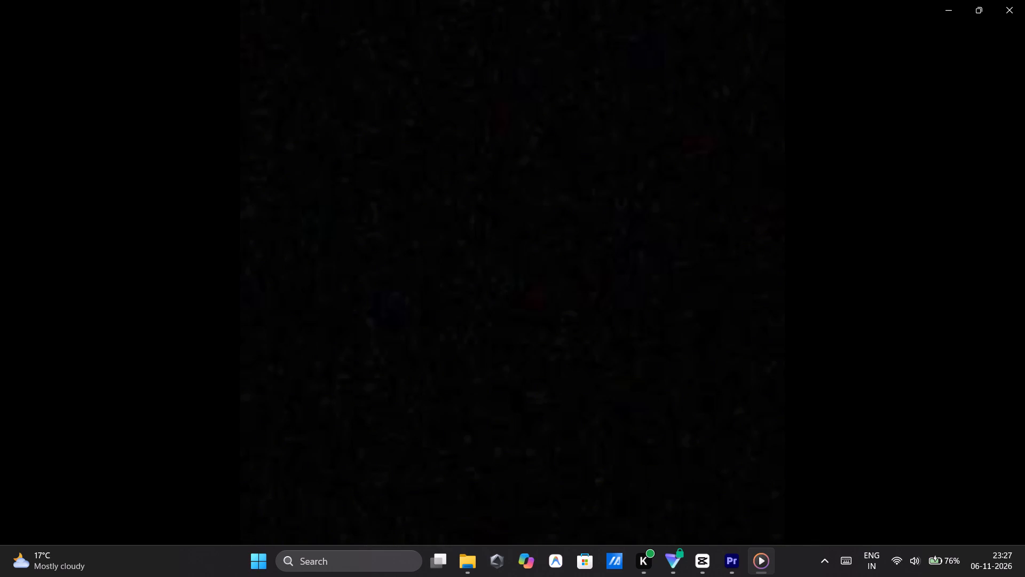
click(949, 17)
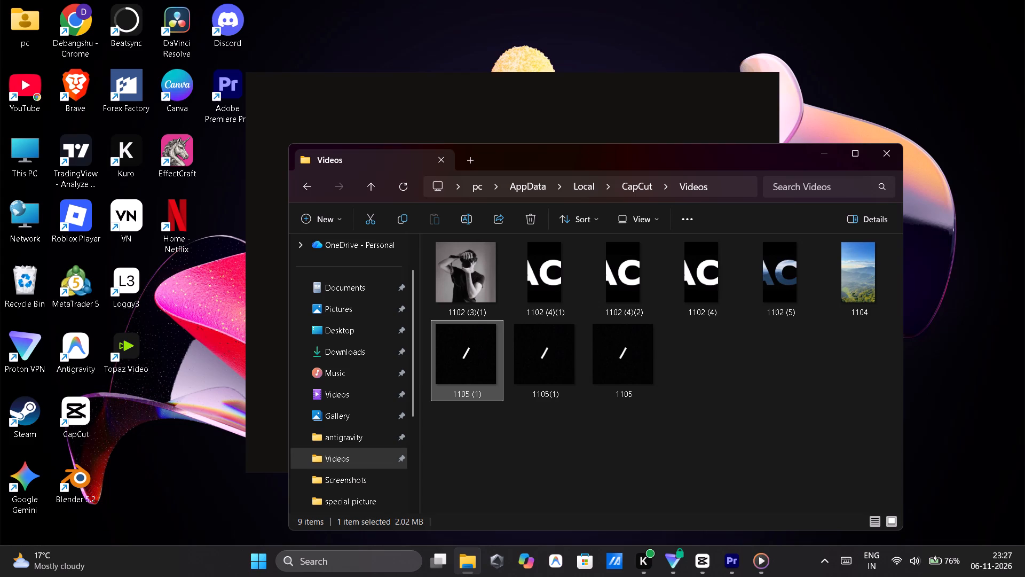
Move the 1105 (1) clip from CapCut's Videos folder into Downloads, and open Downloads.
drag(479, 365, 405, 367)
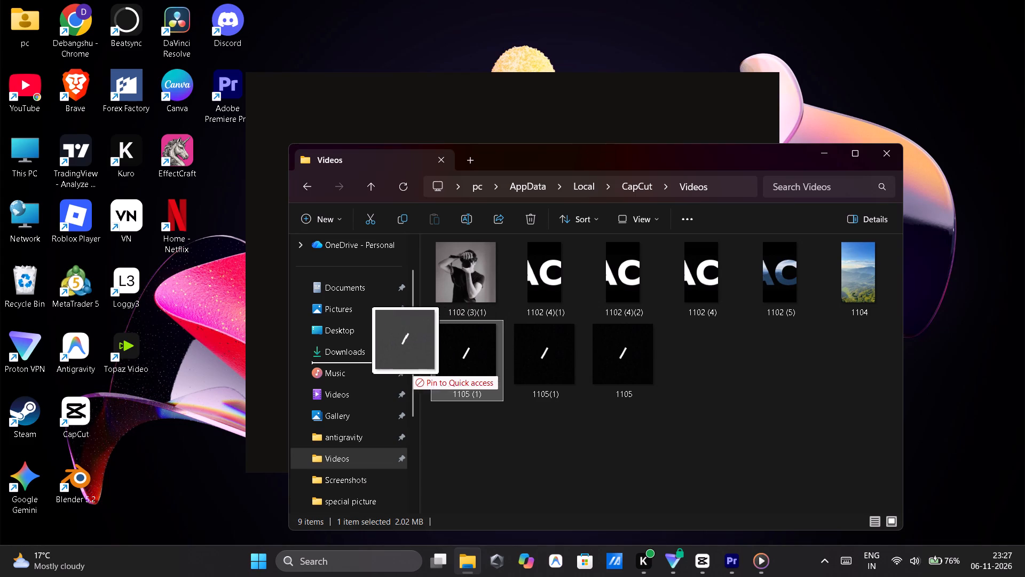
drag(405, 367, 369, 352)
click(369, 352)
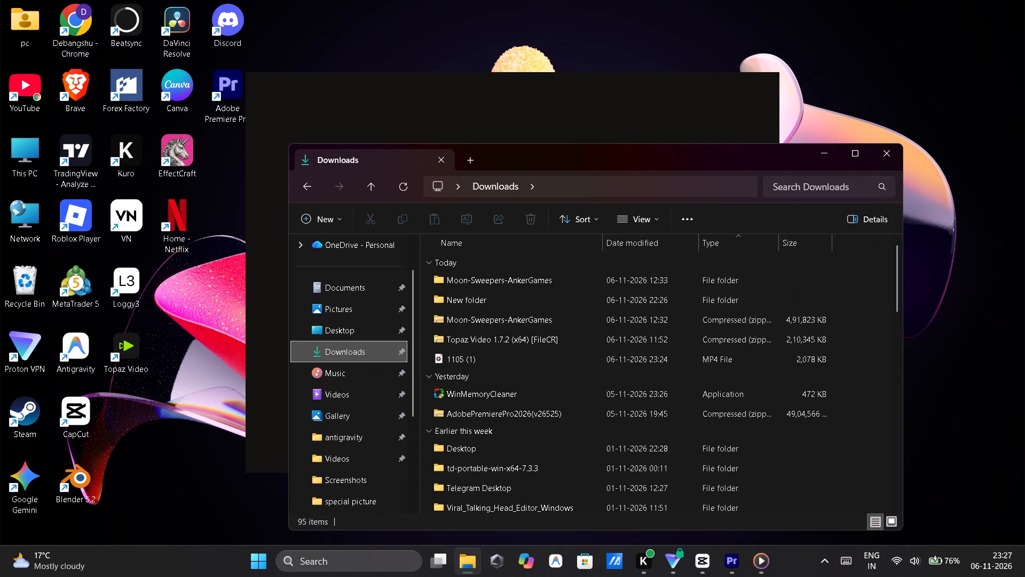
Examine the Downloads folder and the contents of its New folder, and return to Downloads.
scroll(492, 339, up, 6)
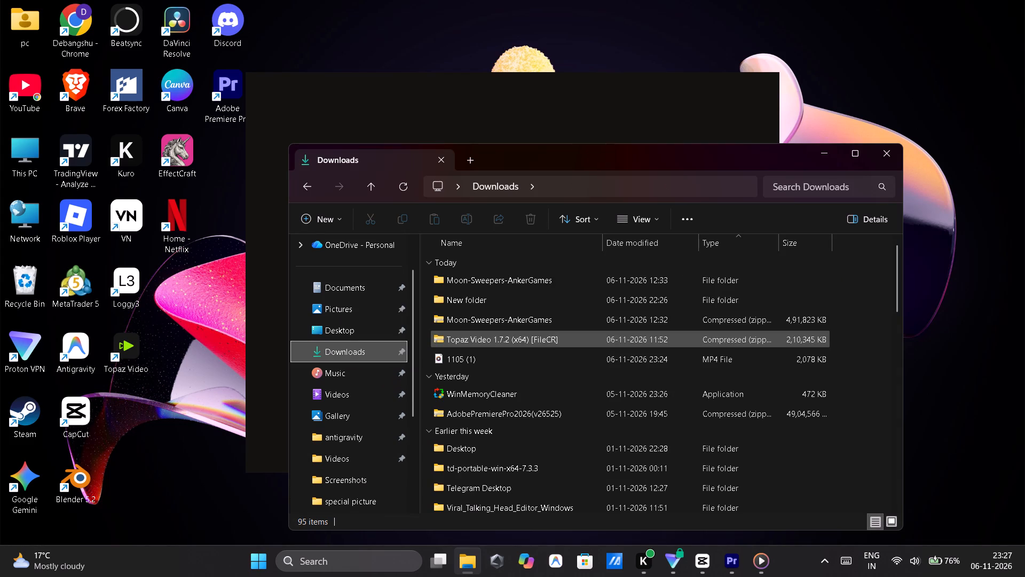
scroll(492, 339, up, 6)
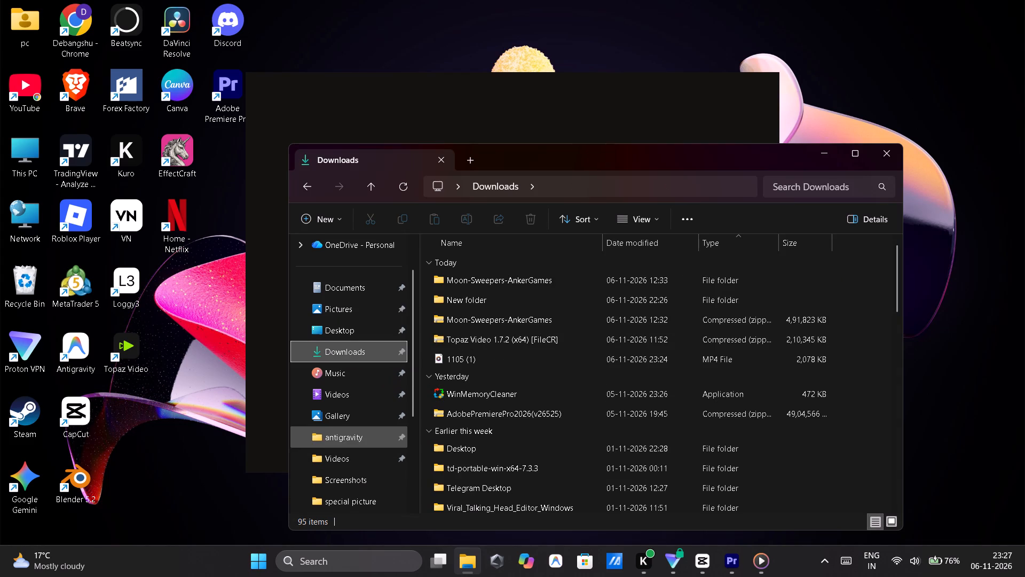
click(357, 458)
click(353, 358)
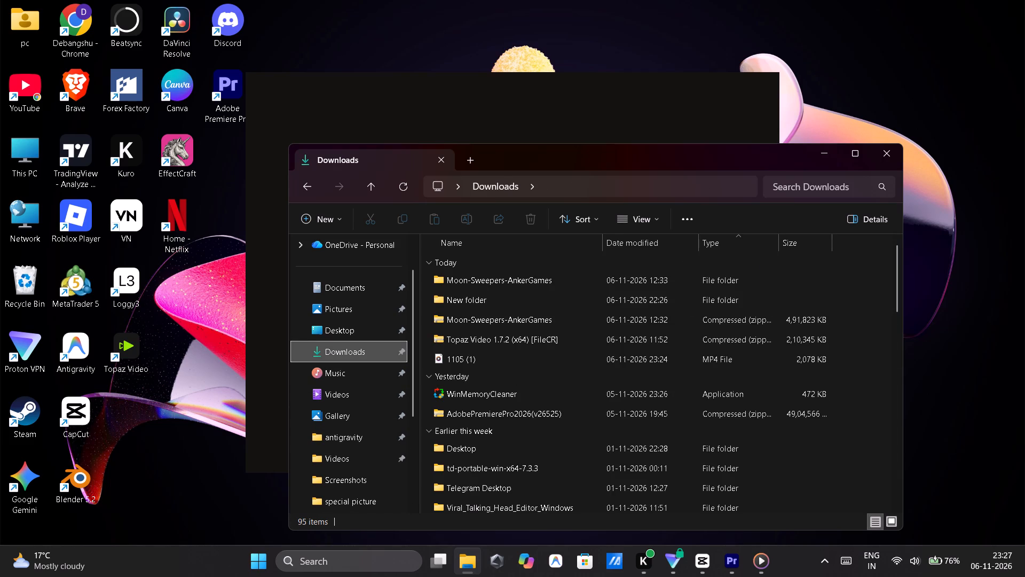
drag(455, 309, 451, 301)
double_click(451, 301)
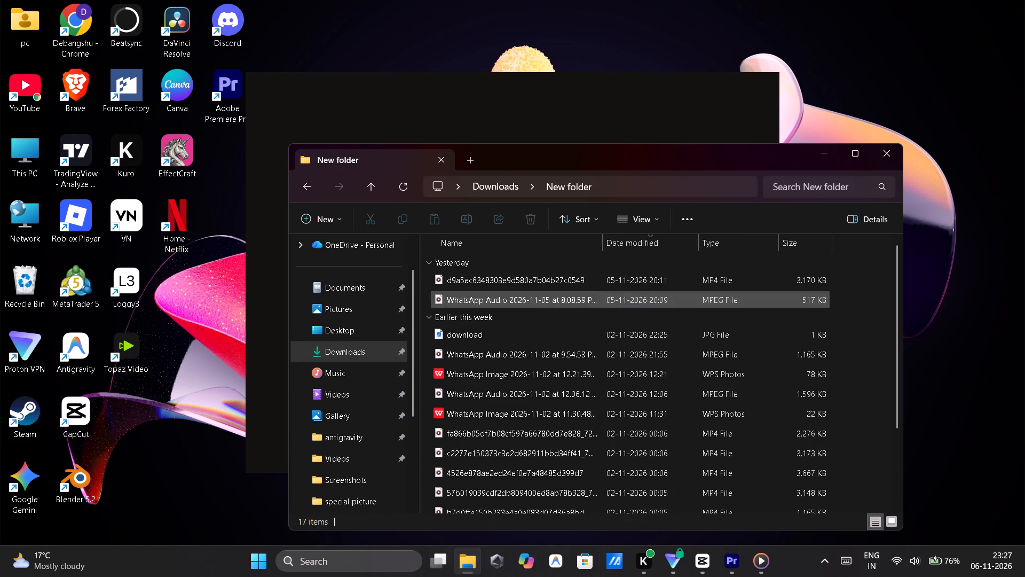
click(373, 352)
Check CapCut's Videos folder again and look through the file list in Downloads.
click(357, 453)
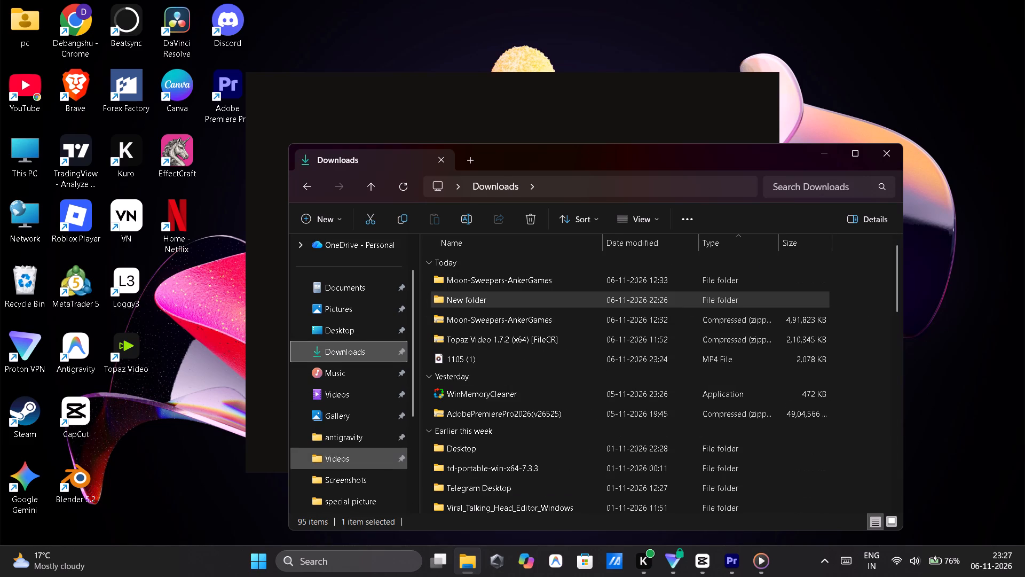
drag(481, 362, 470, 362)
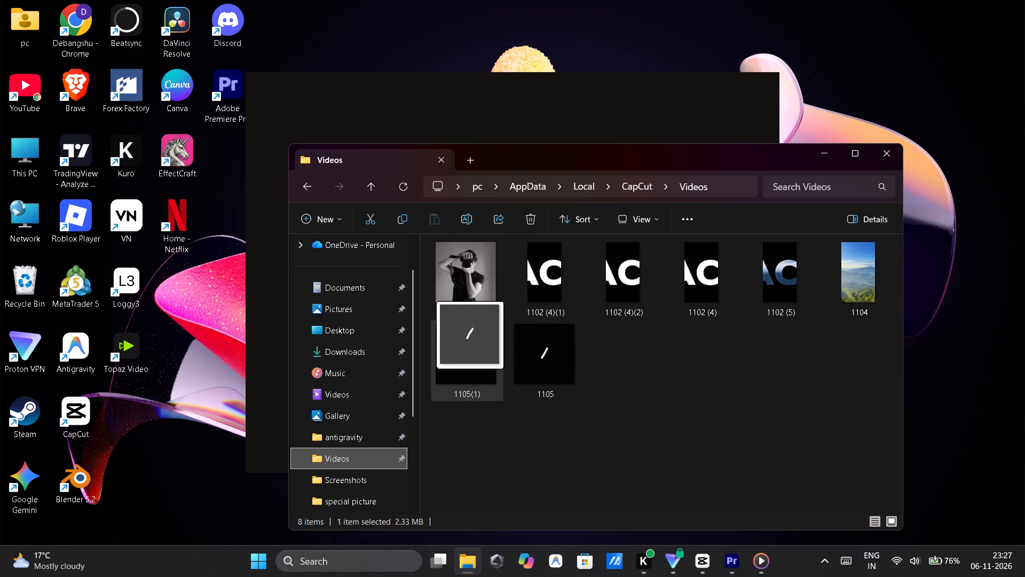
drag(470, 362, 471, 362)
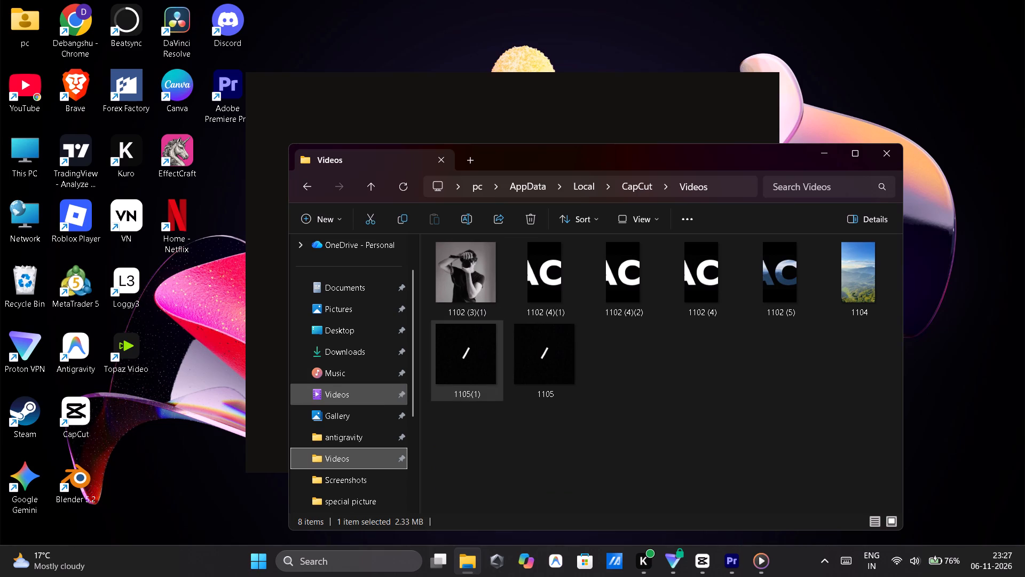
click(380, 394)
click(377, 359)
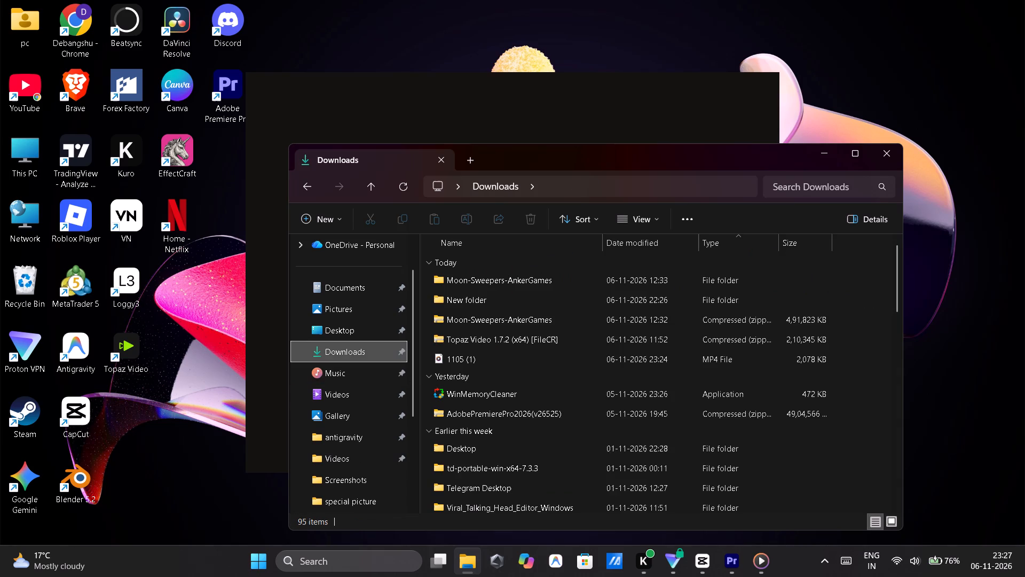
scroll(521, 410, down, 3)
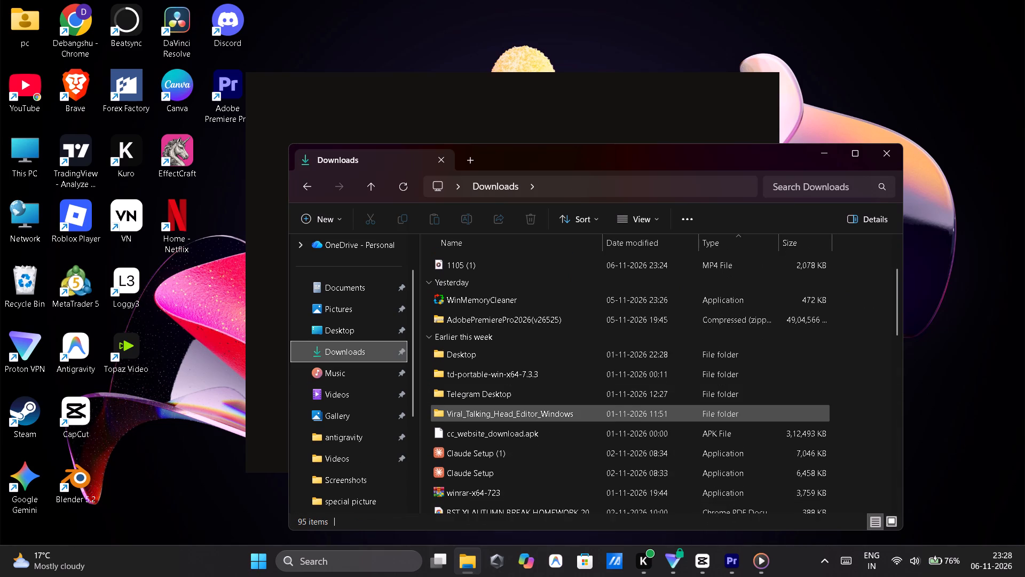
scroll(521, 410, down, 2)
scroll(521, 410, up, 1)
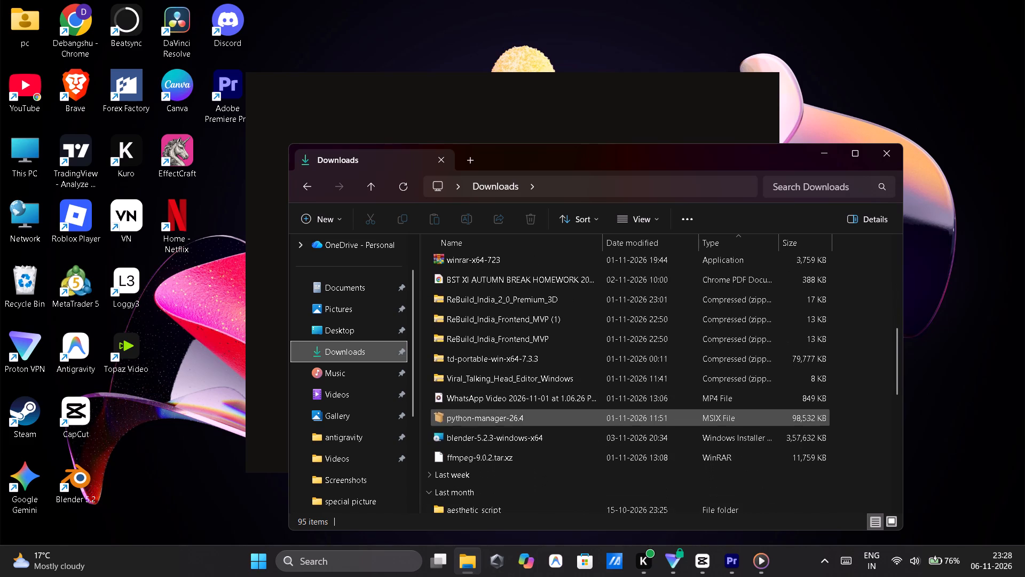
scroll(521, 410, up, 5)
scroll(500, 311, up, 3)
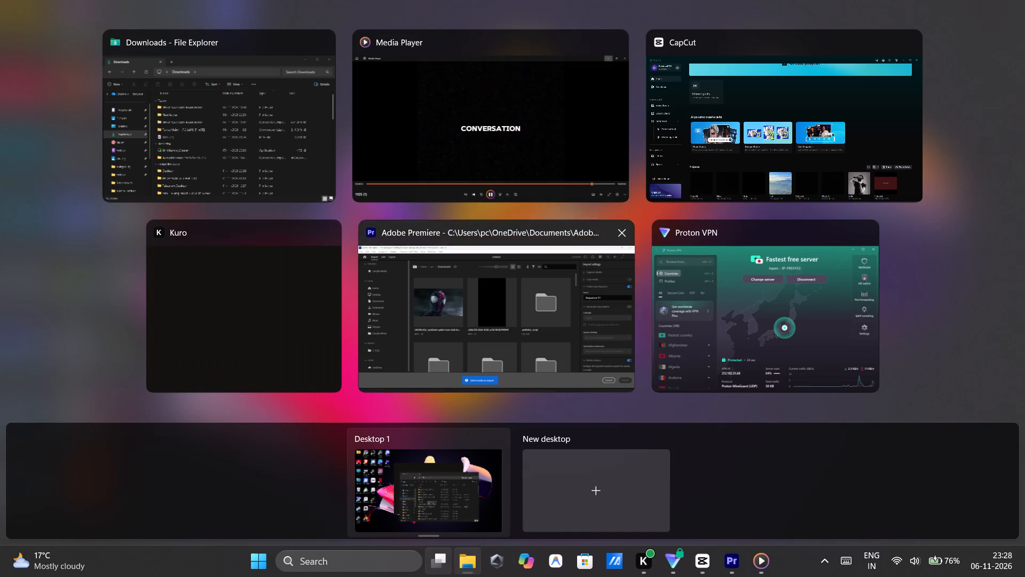
Switch to Adobe Premiere and look through the media in the Downloads import view for the 1105 (1) clip.
click(393, 313)
scroll(463, 312, up, 10)
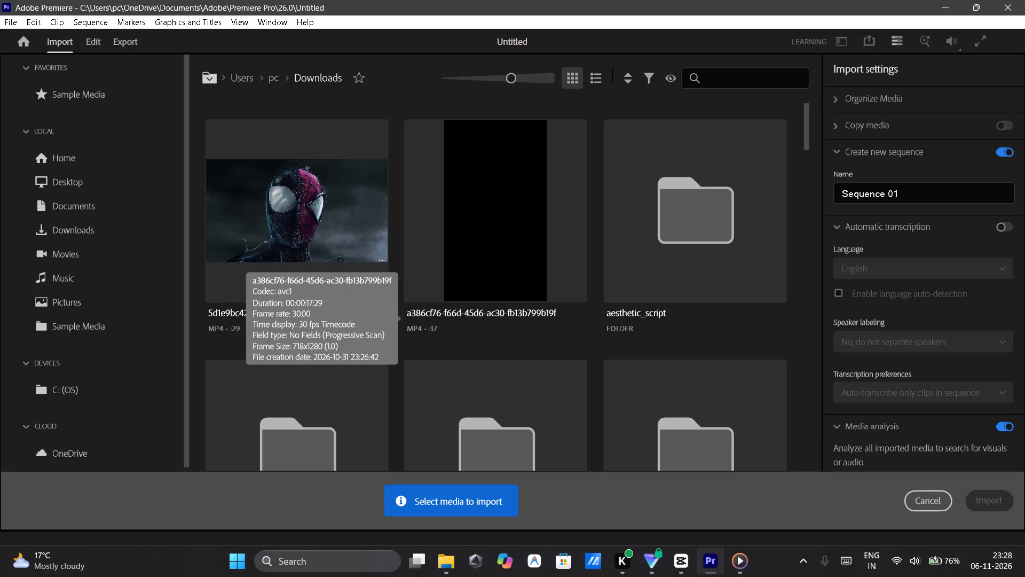
scroll(385, 267, up, 2)
scroll(385, 267, down, 1)
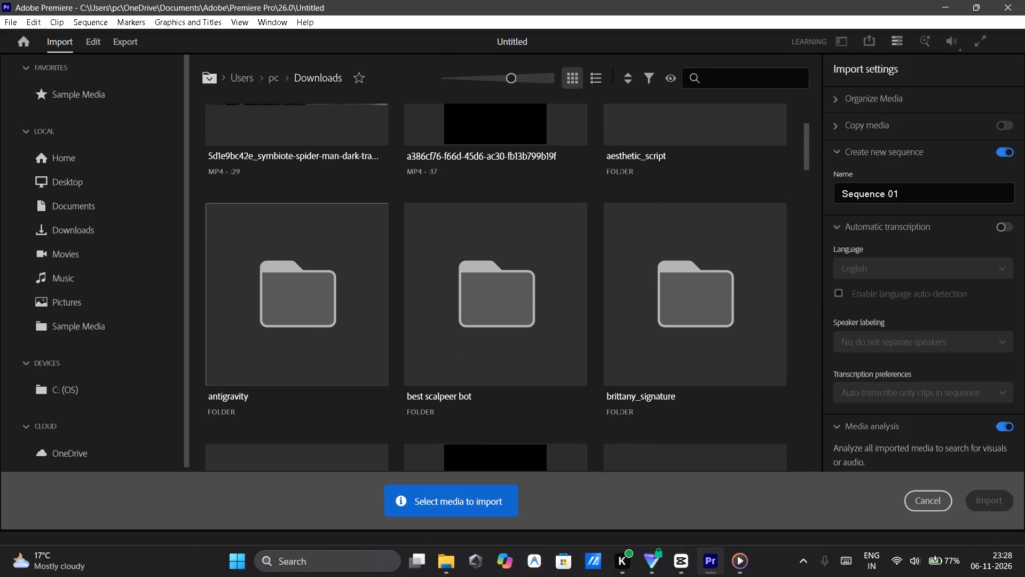
scroll(385, 267, down, 1)
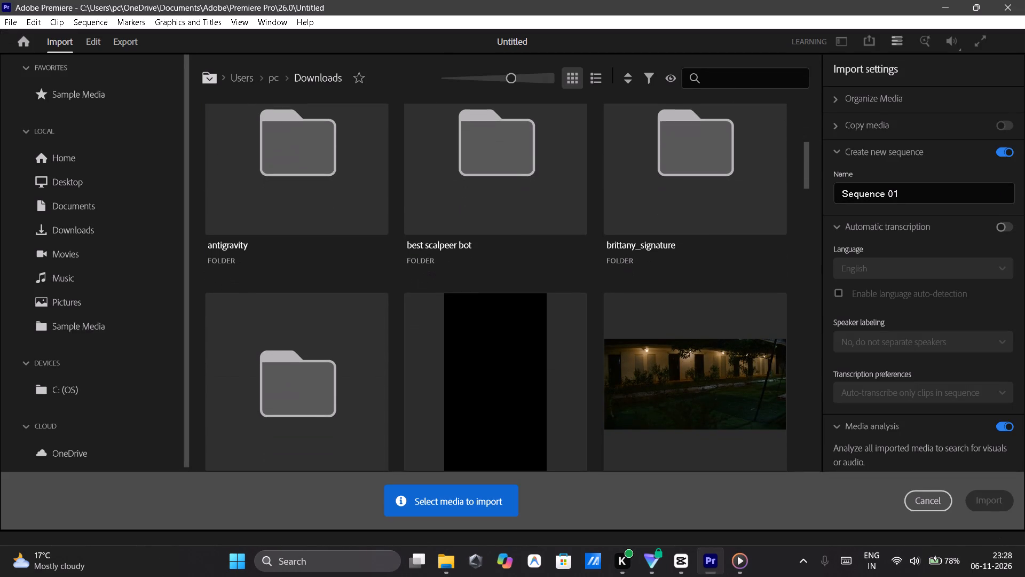
scroll(385, 267, down, 2)
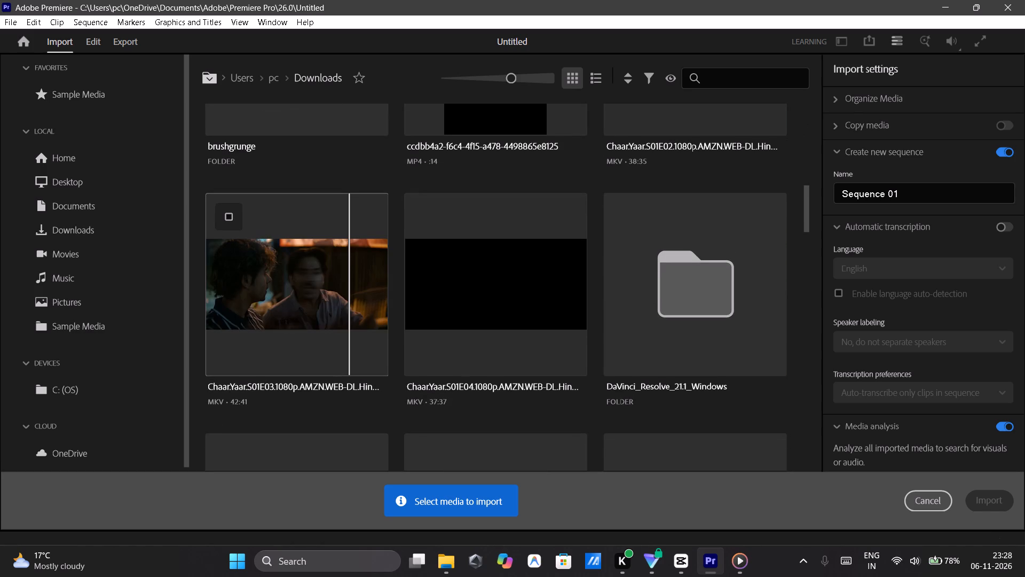
scroll(385, 267, down, 2)
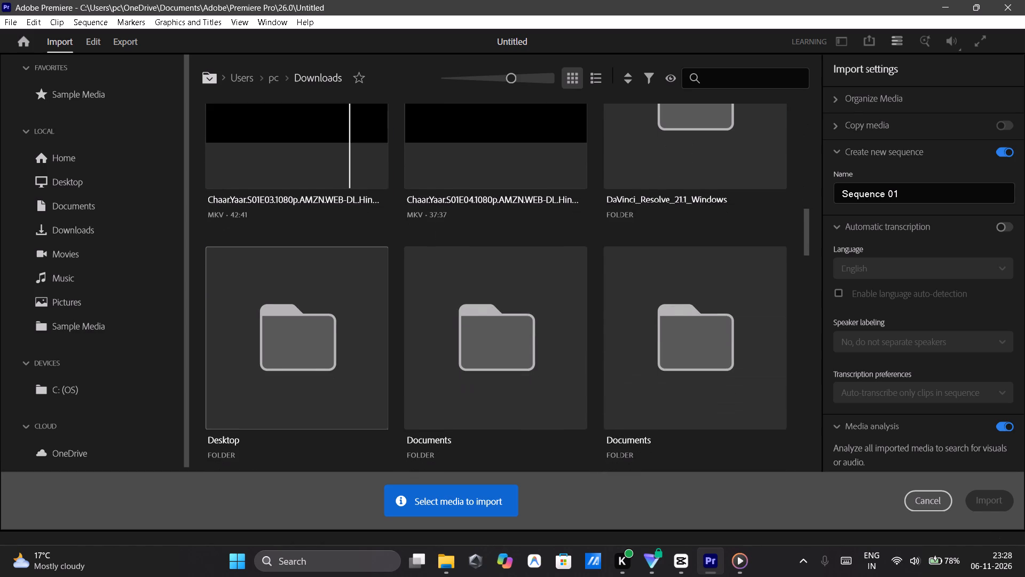
scroll(385, 267, down, 2)
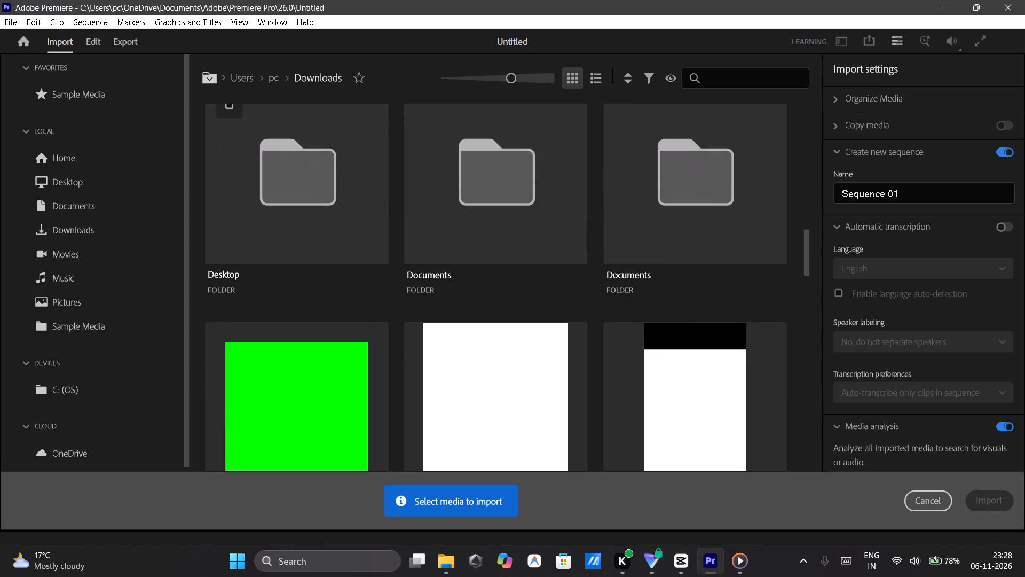
scroll(385, 267, down, 2)
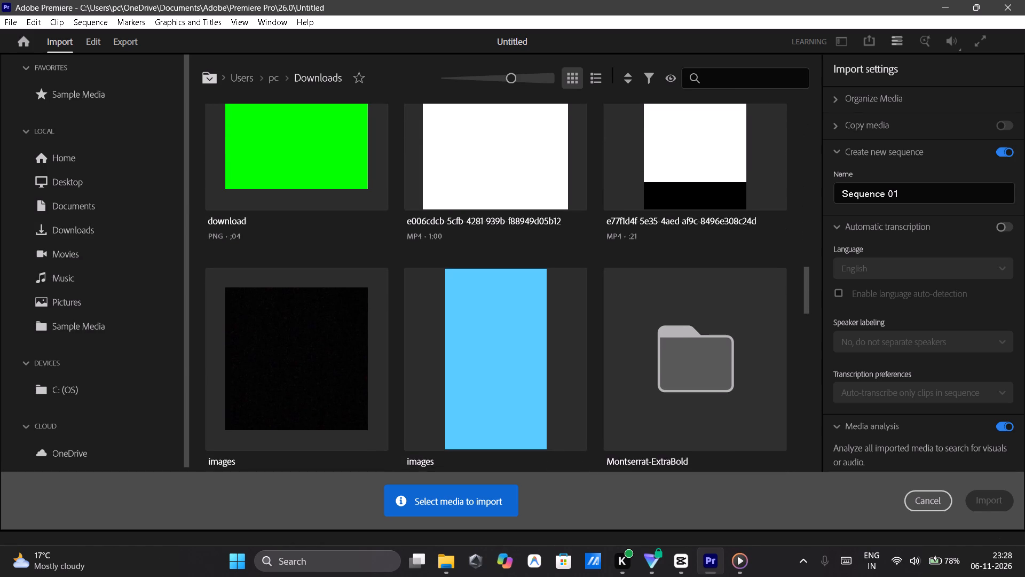
scroll(385, 267, down, 3)
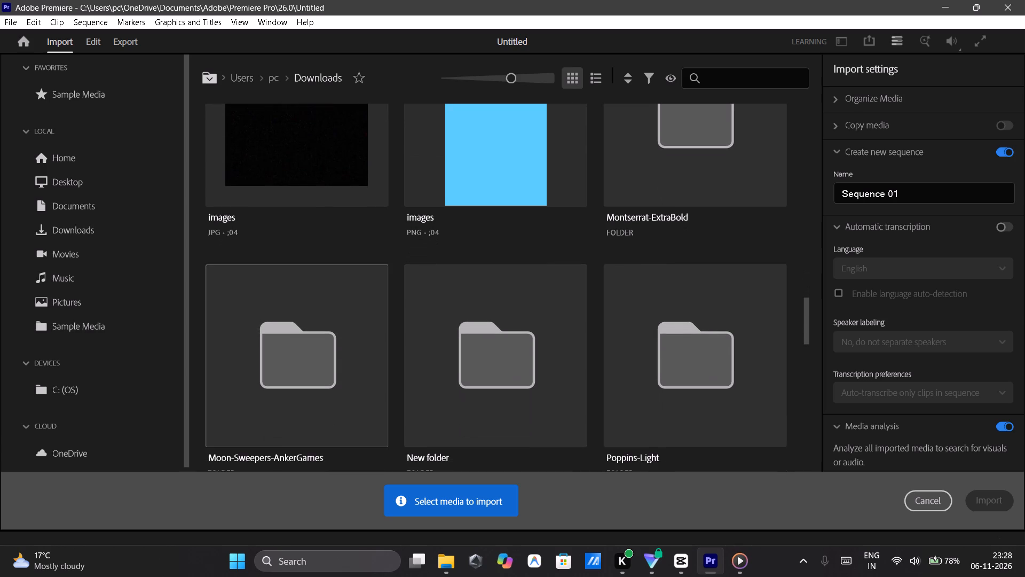
scroll(385, 267, down, 3)
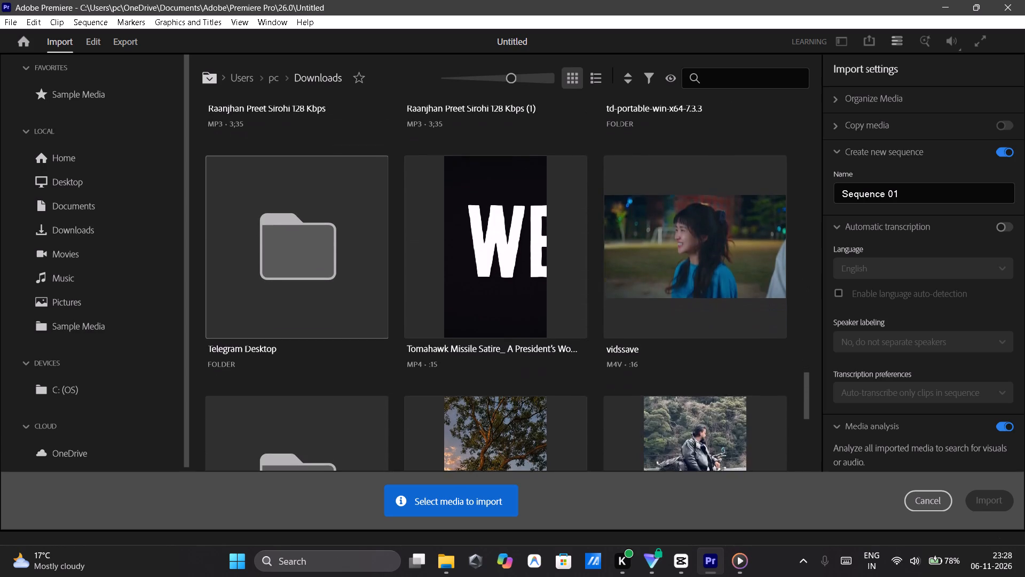
scroll(385, 267, down, 4)
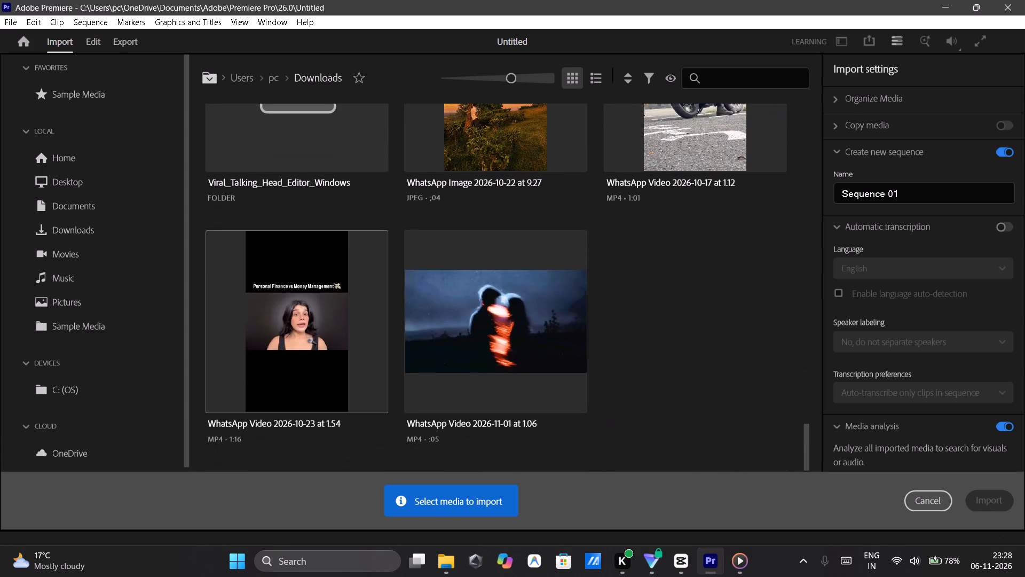
scroll(385, 267, down, 1)
scroll(385, 267, up, 5)
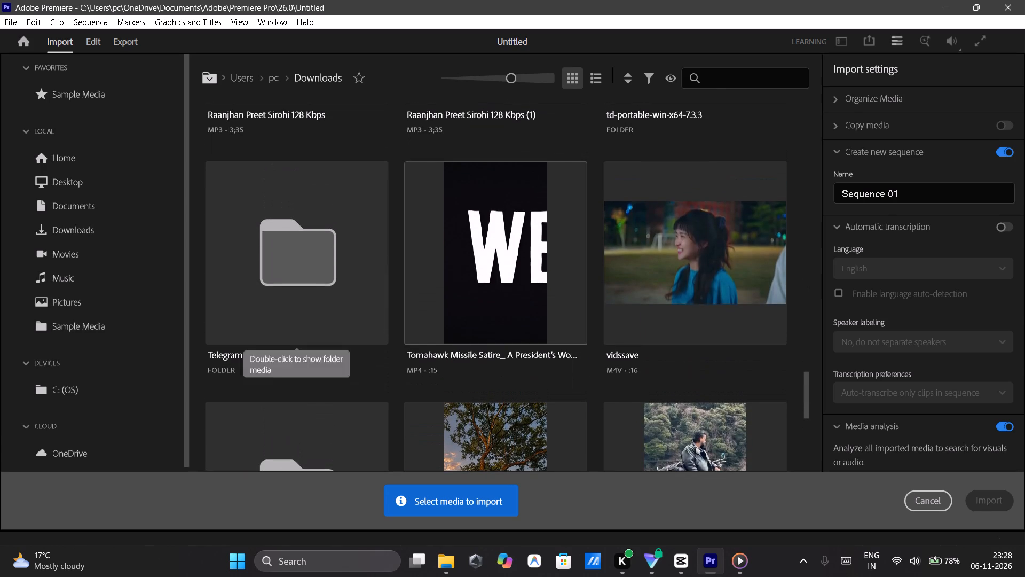
scroll(503, 280, up, 1)
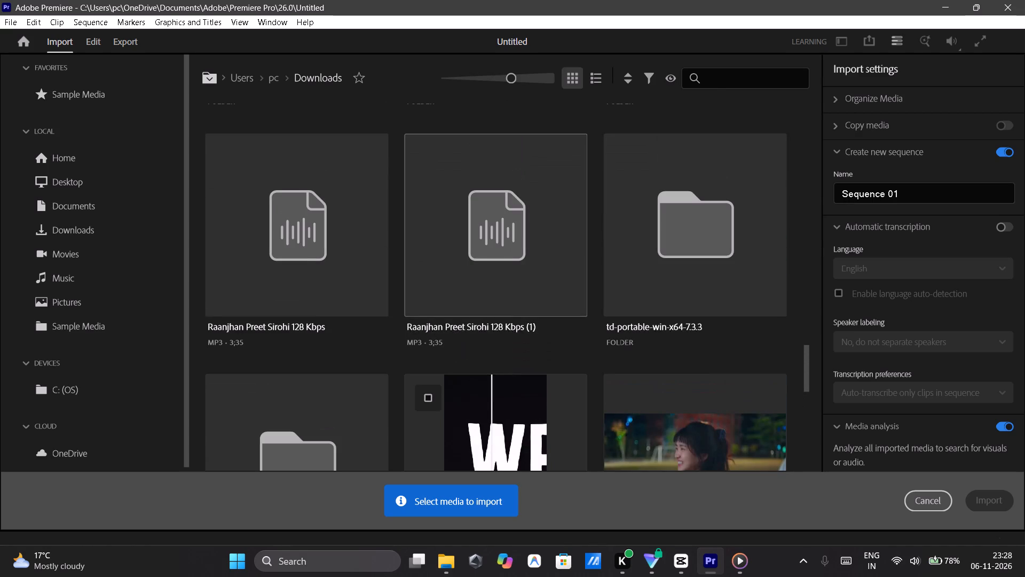
scroll(503, 280, up, 1)
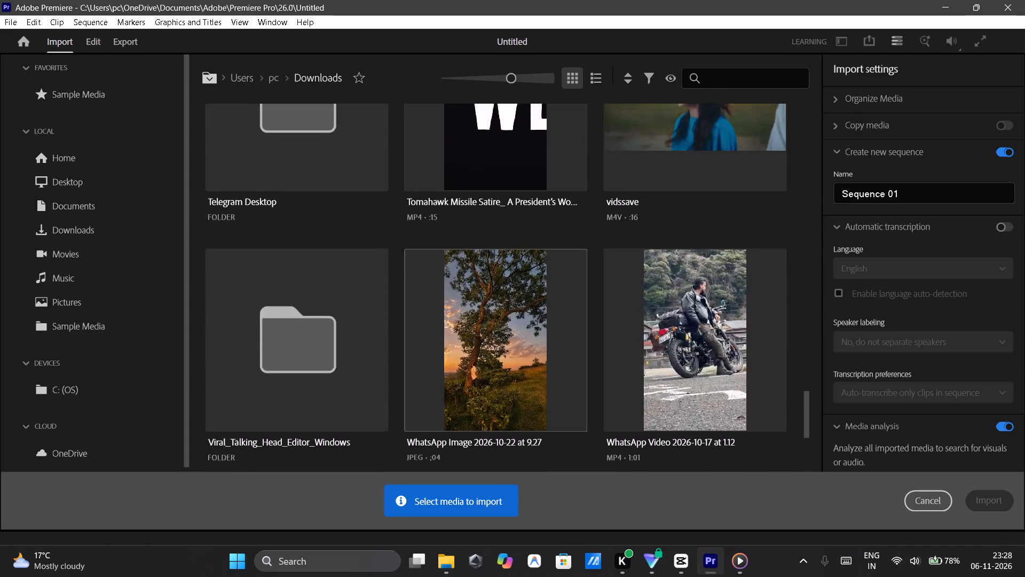
scroll(517, 331, up, 5)
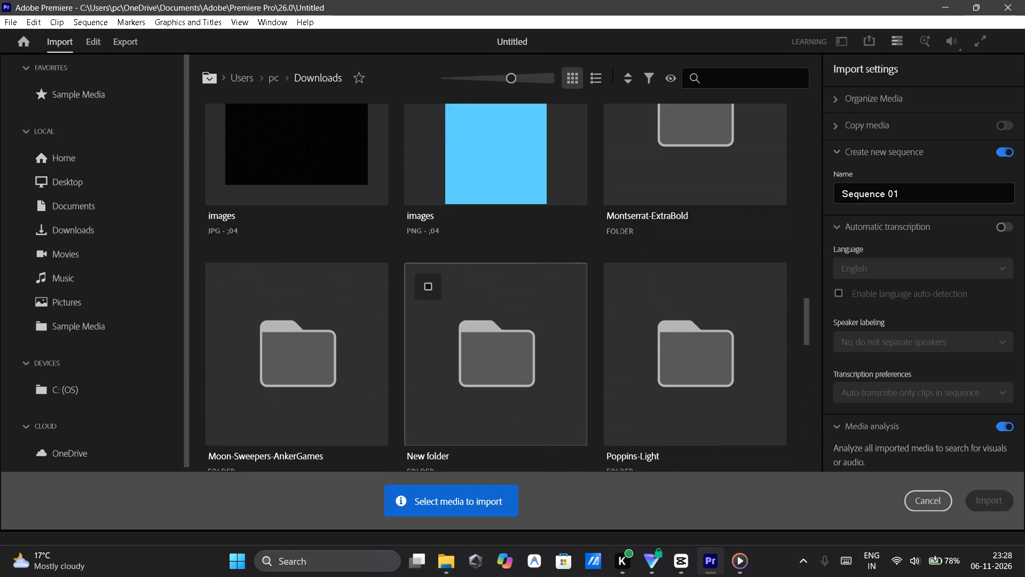
scroll(517, 331, up, 3)
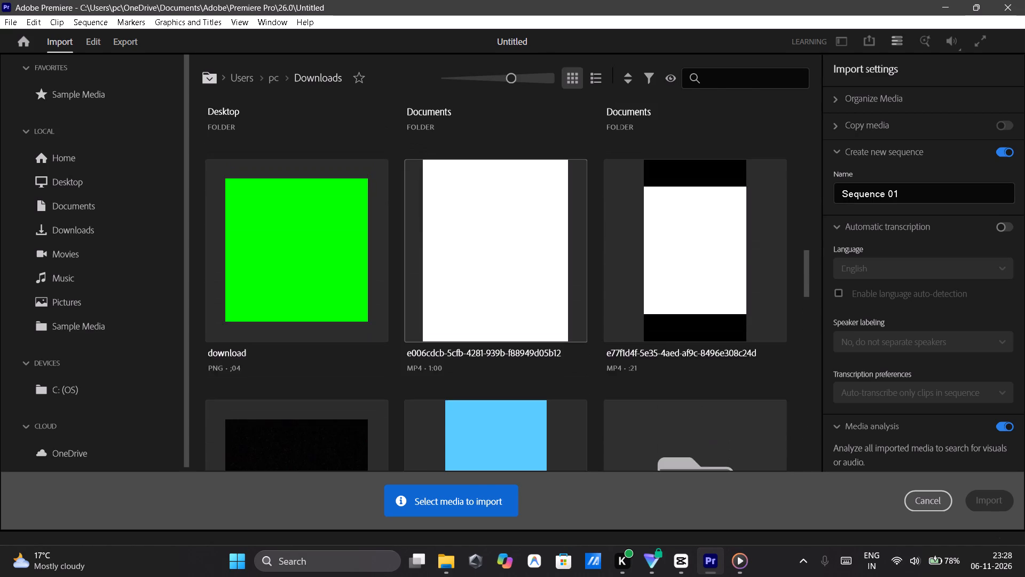
scroll(517, 331, up, 2)
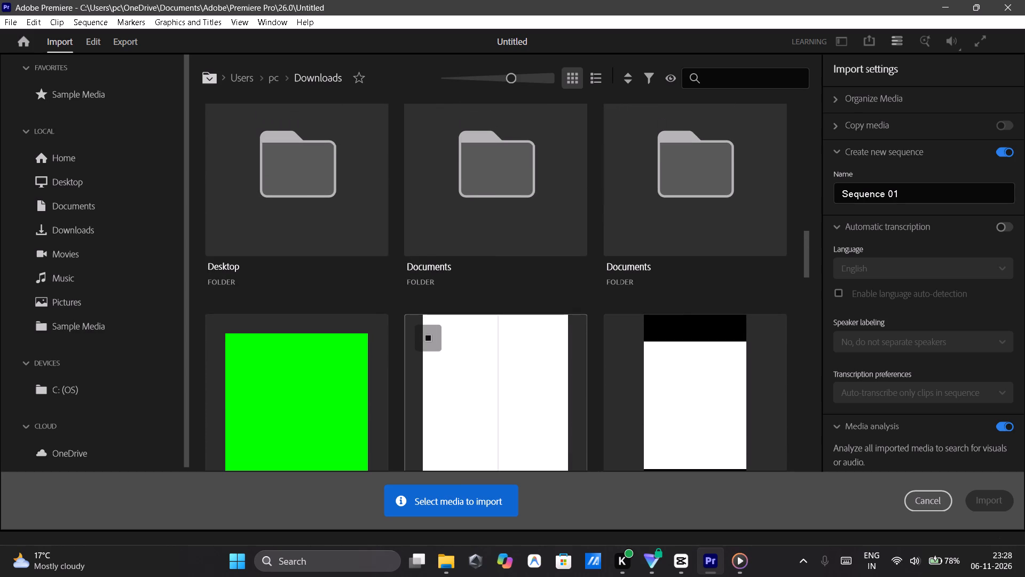
scroll(517, 331, up, 1)
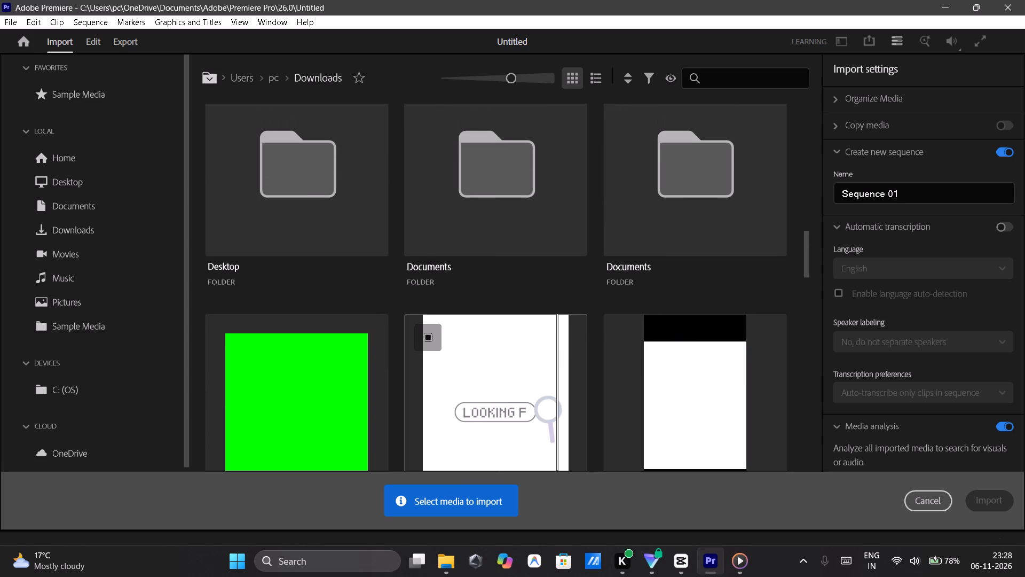
scroll(557, 390, up, 1)
scroll(497, 302, up, 7)
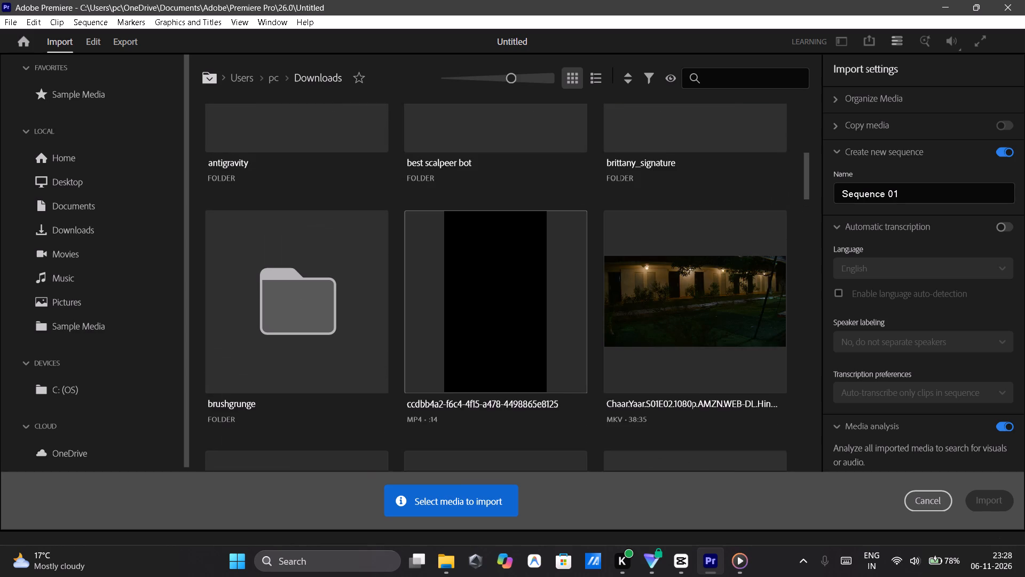
scroll(496, 354, up, 1)
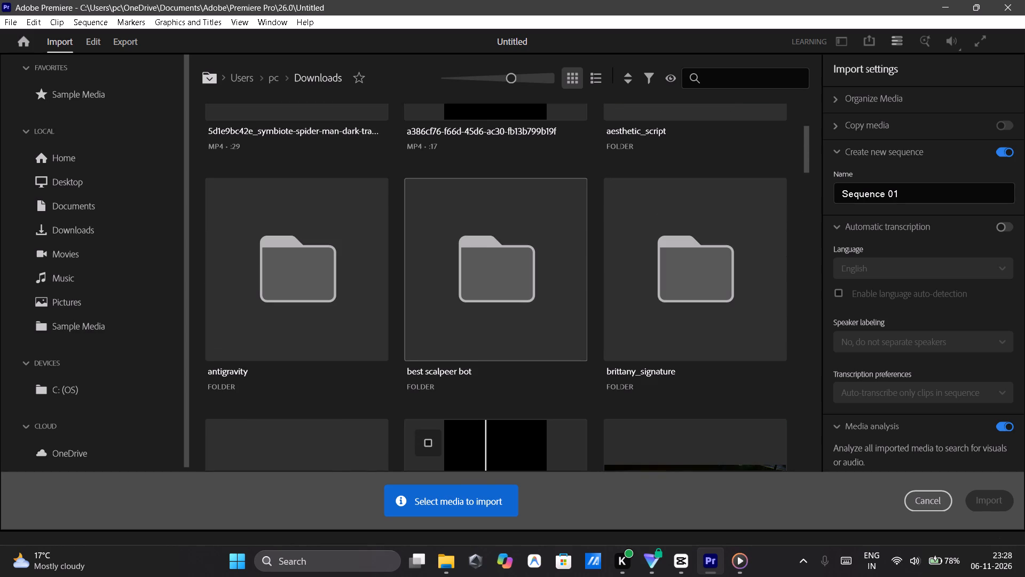
scroll(526, 287, up, 2)
scroll(477, 253, up, 1)
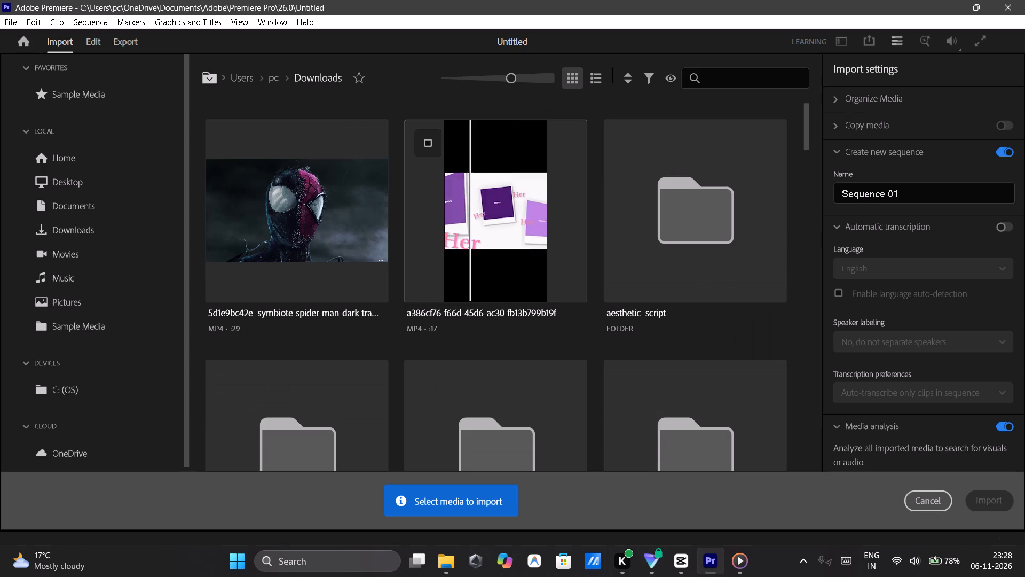
scroll(477, 253, up, 1)
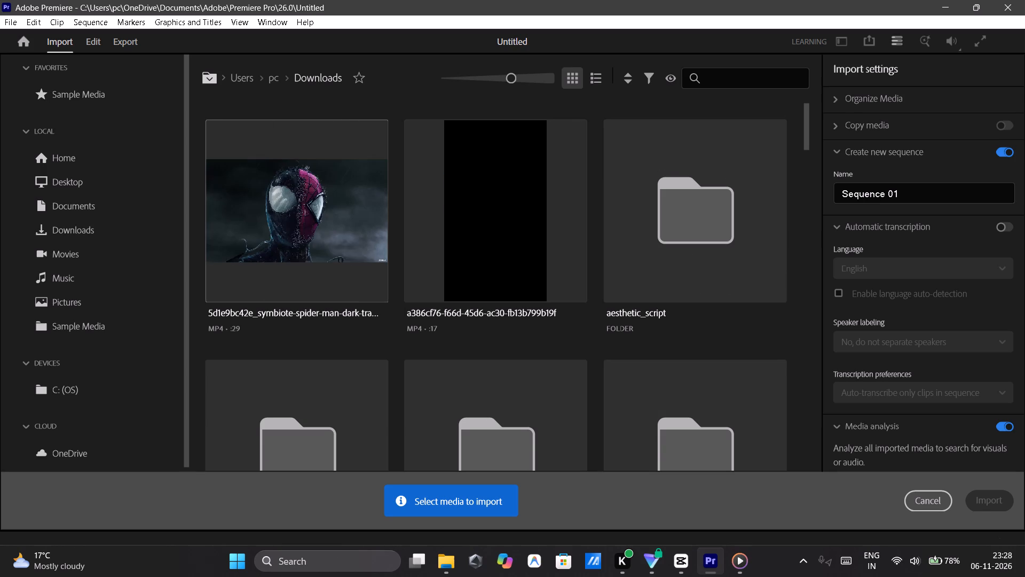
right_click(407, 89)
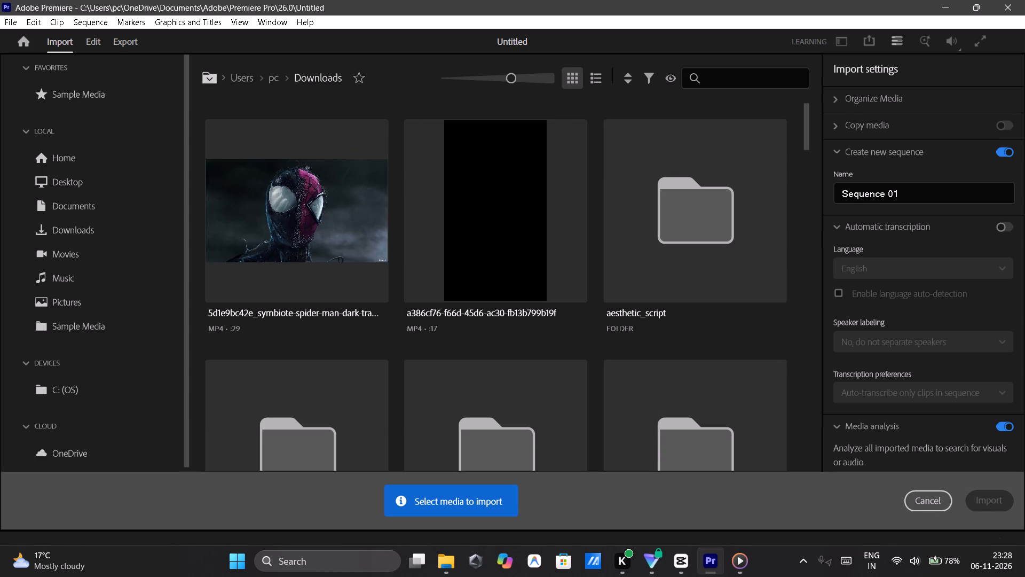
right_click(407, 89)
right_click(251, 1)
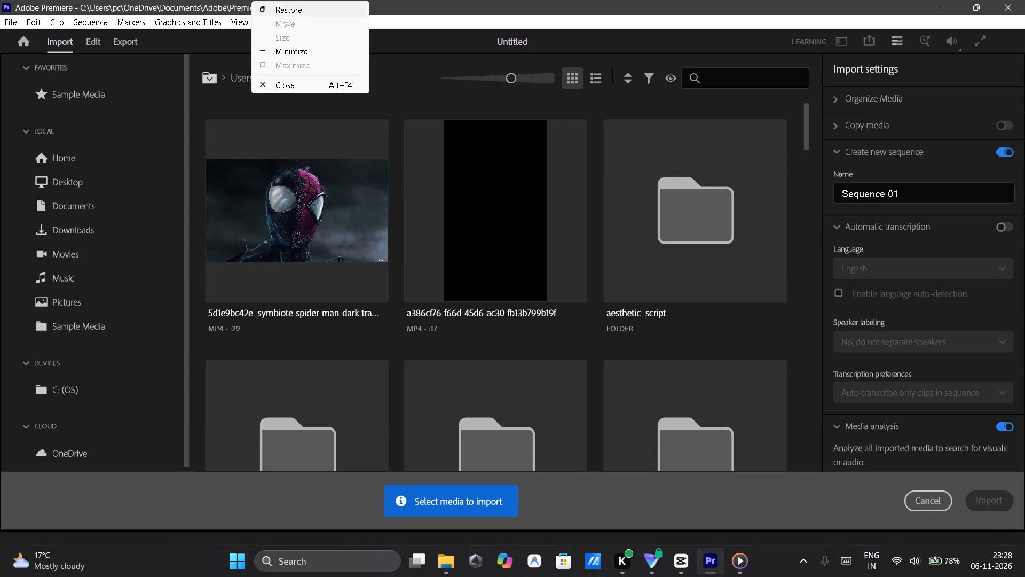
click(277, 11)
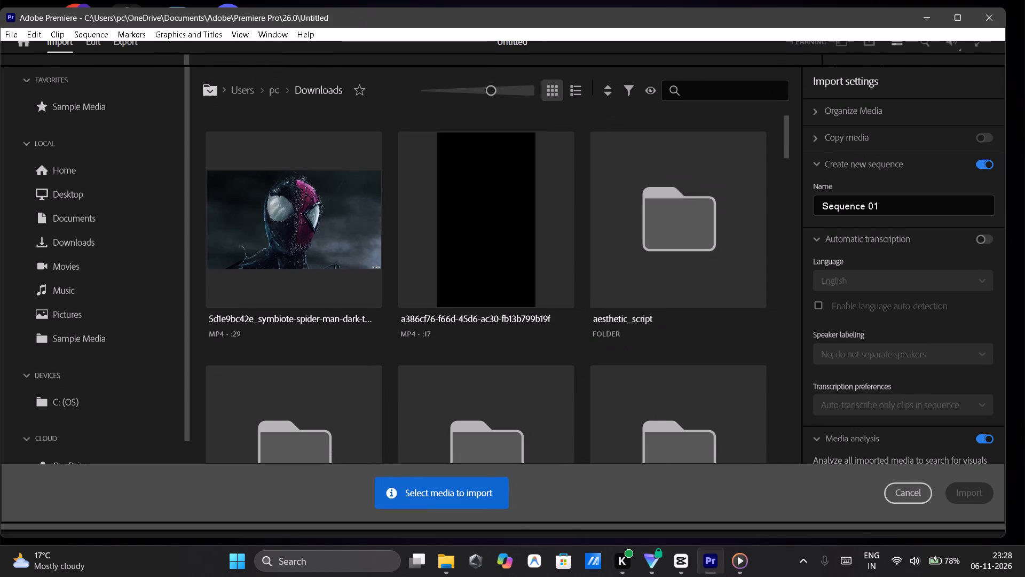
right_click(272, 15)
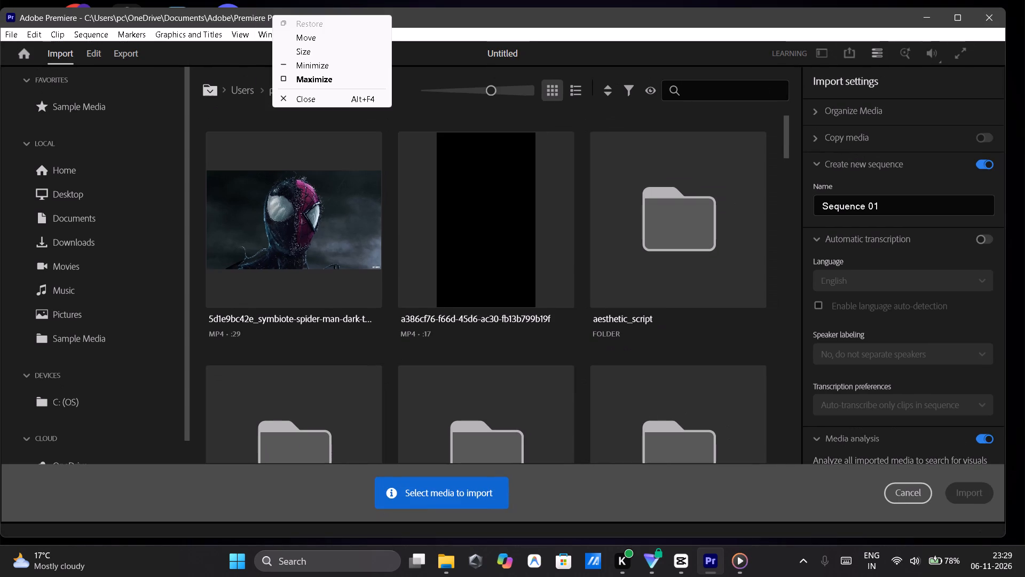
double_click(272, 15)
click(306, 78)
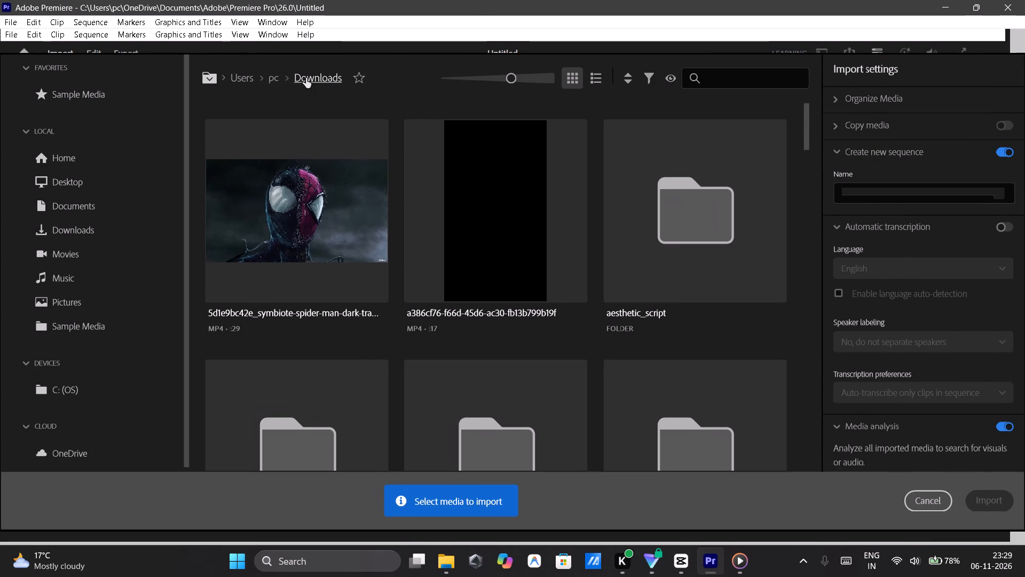
Reload the Downloads location and import the 1105 (1) clip with a new sequence, Sequence 01.
click(56, 225)
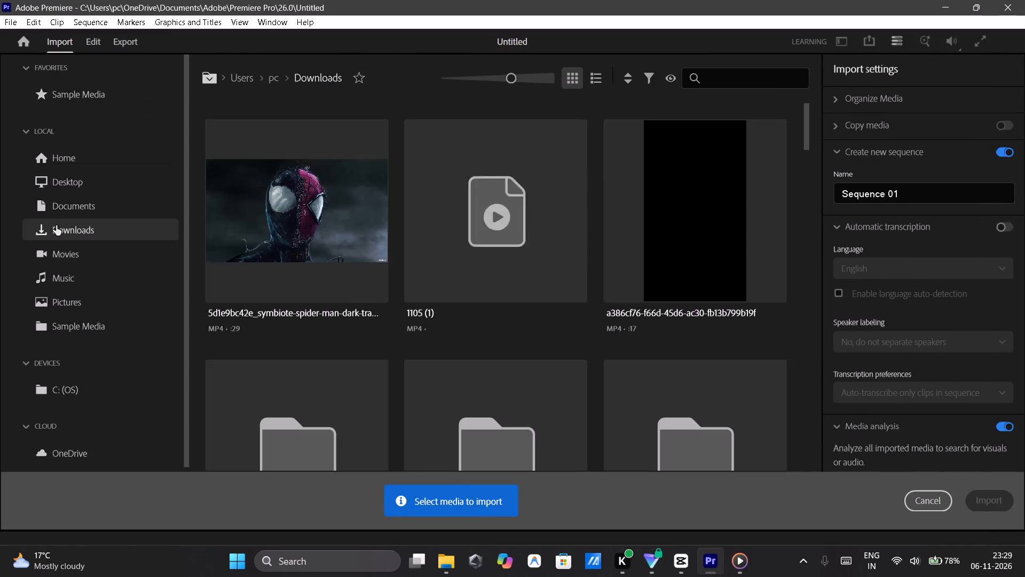
click(56, 225)
double_click(516, 215)
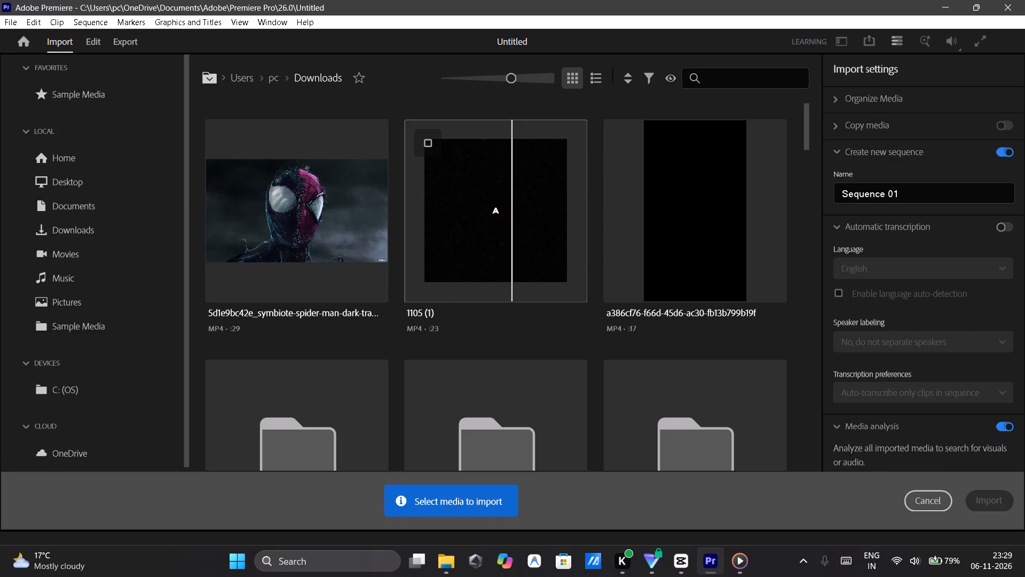
click(495, 302)
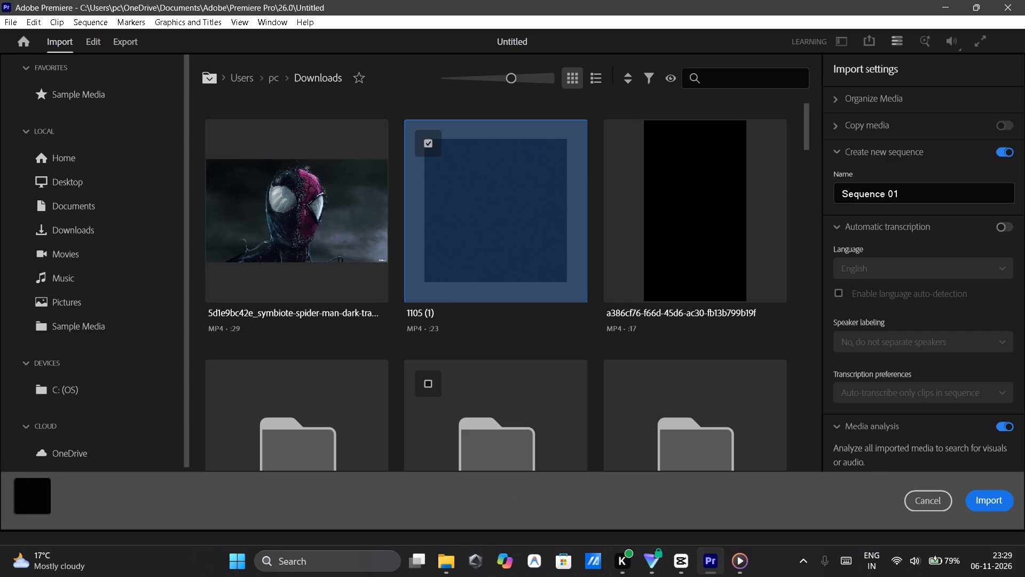
click(995, 495)
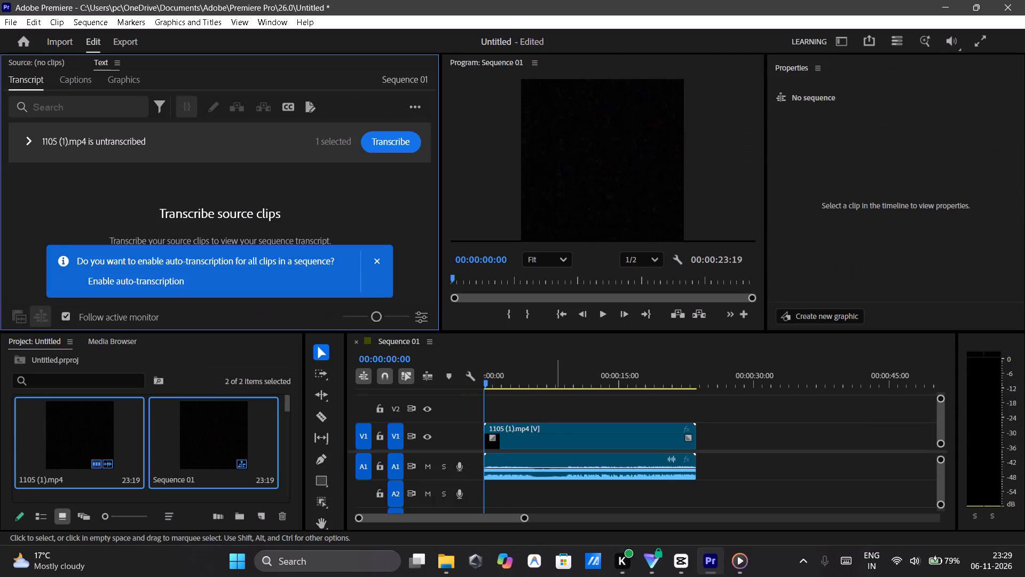
Dismiss the auto-transcription offer and switch from the transcript view to the Source monitor.
click(533, 341)
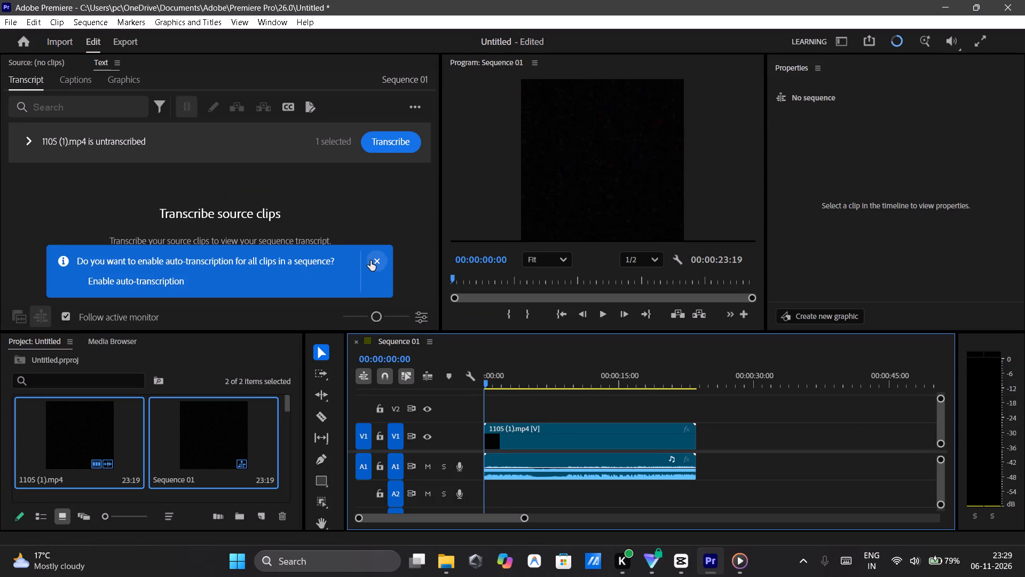
click(374, 260)
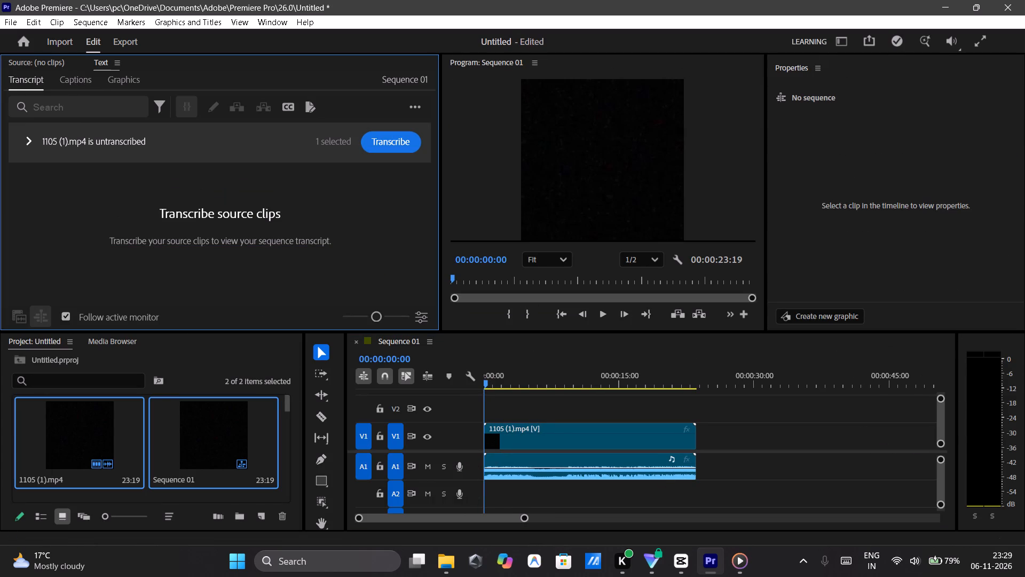
click(44, 63)
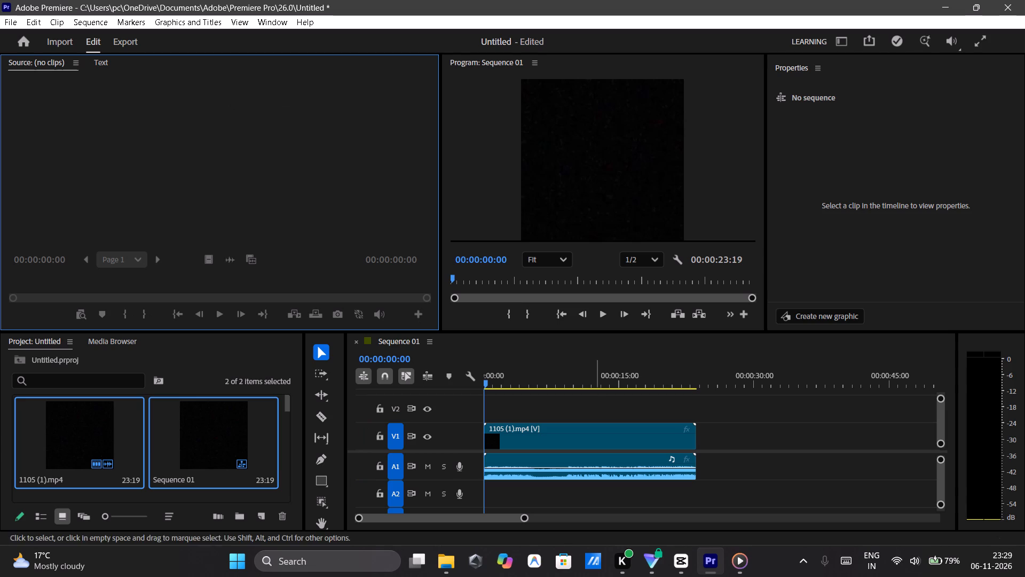
Play Sequence 01 from the start through to its end in the Program monitor.
click(602, 309)
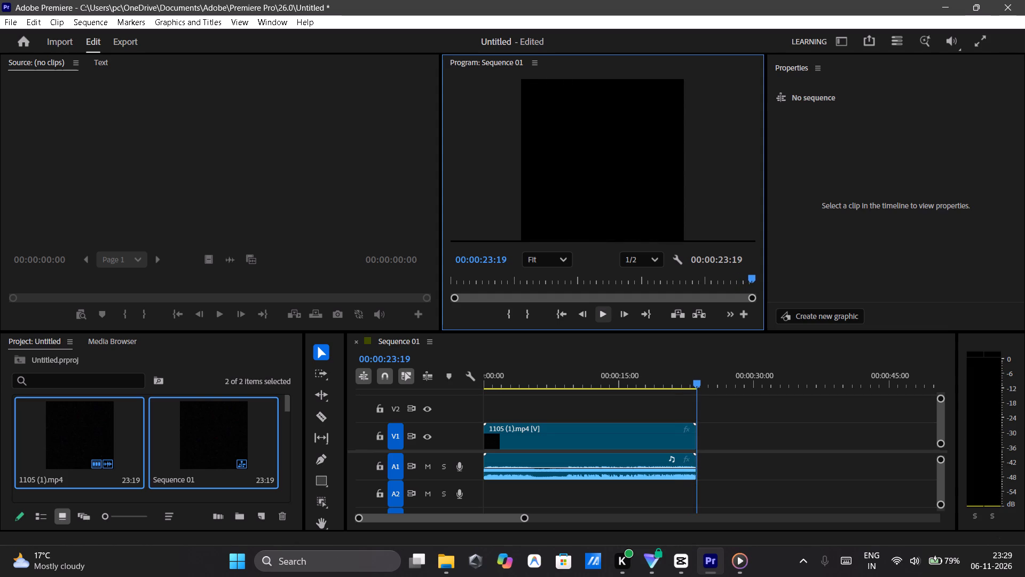
Replay the opening of Sequence 01 in the Program monitor, stop it, and return the playhead to the start.
key(space)
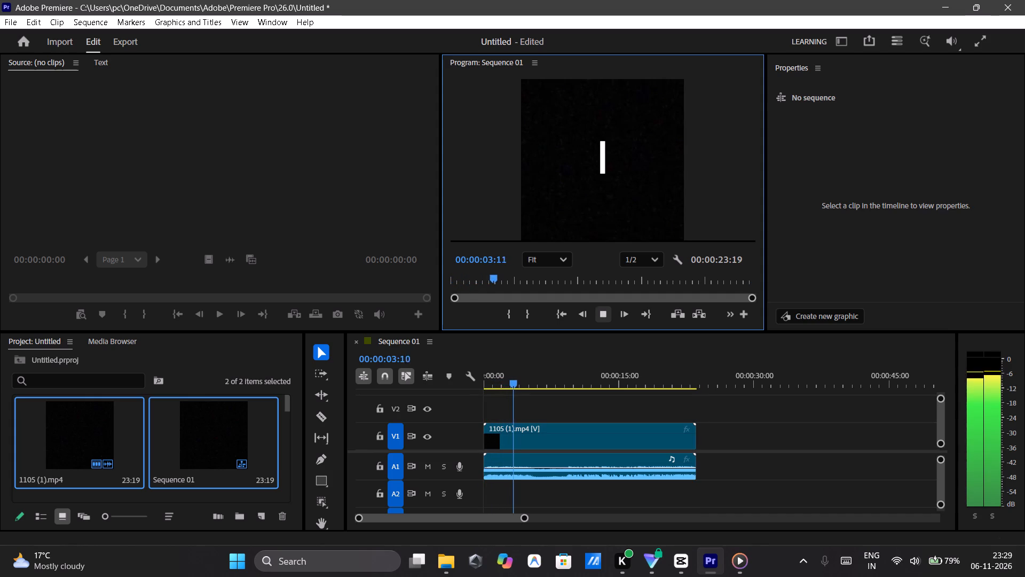
click(605, 315)
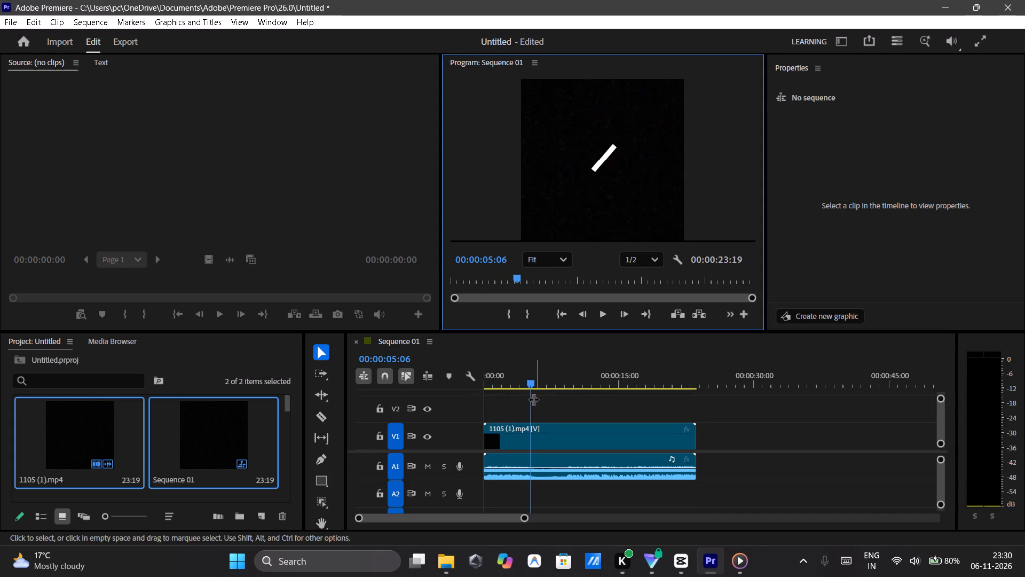
drag(531, 400, 429, 402)
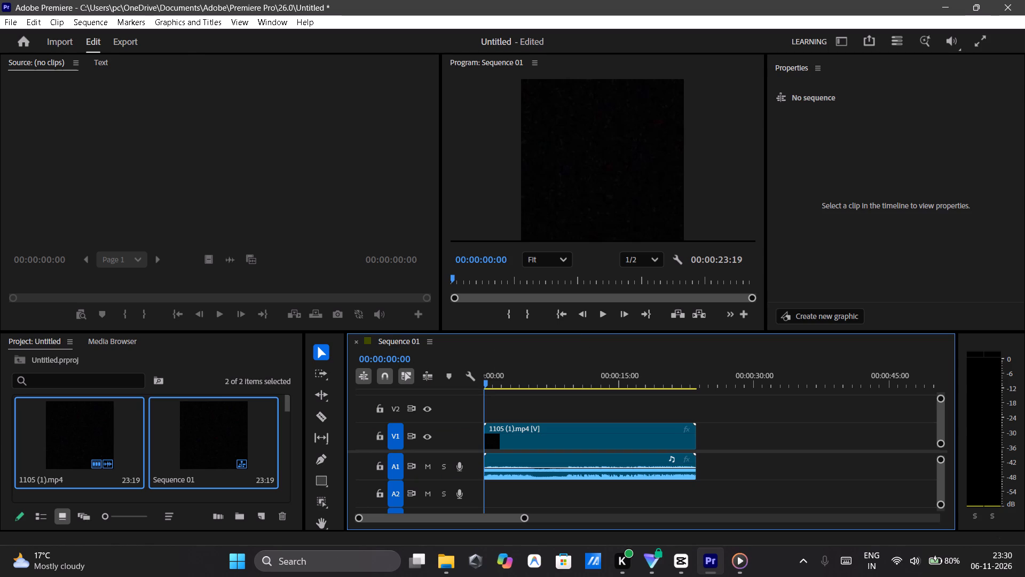
Return to the Downloads import view and open the subfolder named New folder.
click(58, 46)
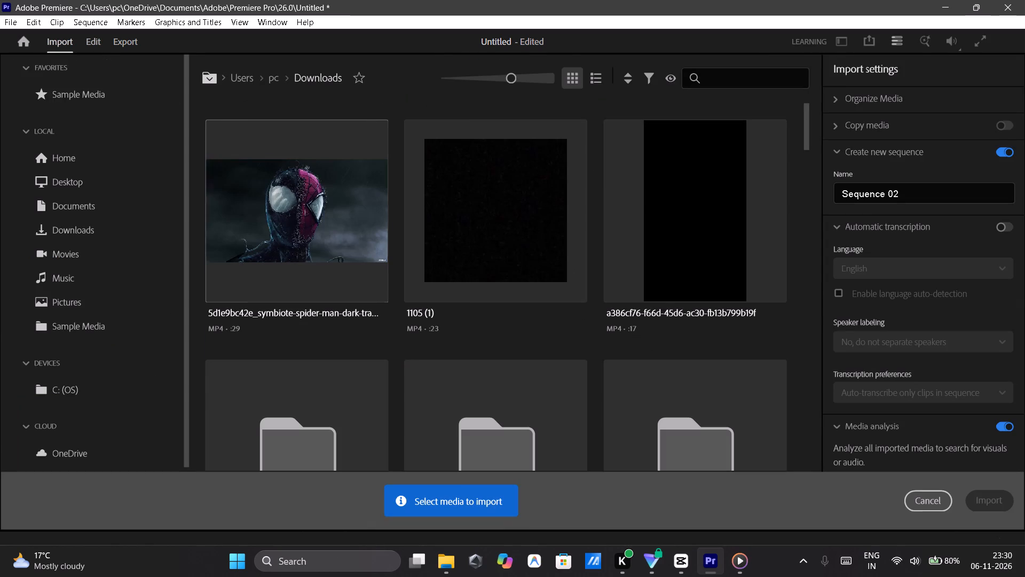
scroll(549, 317, down, 1)
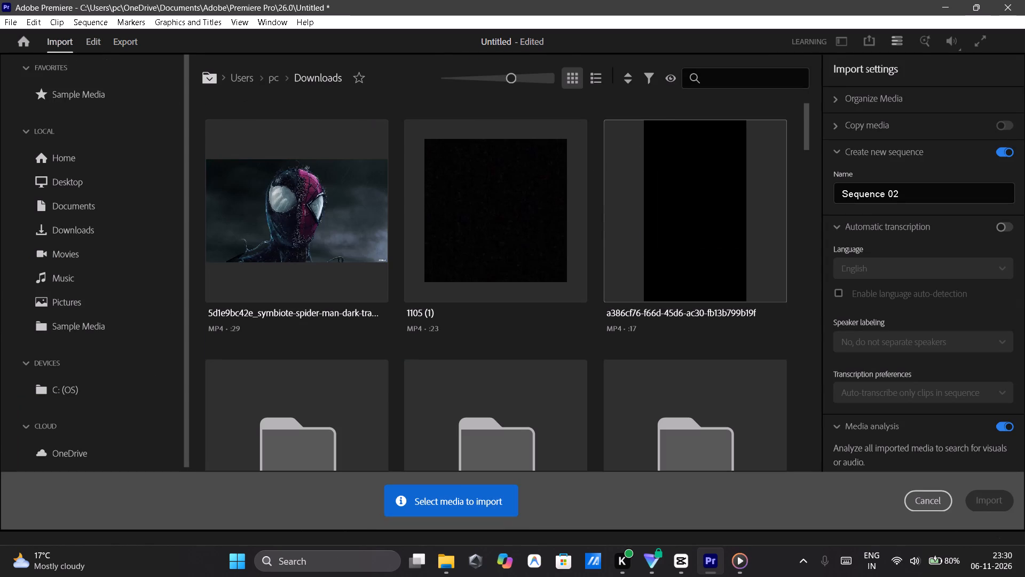
scroll(549, 317, down, 3)
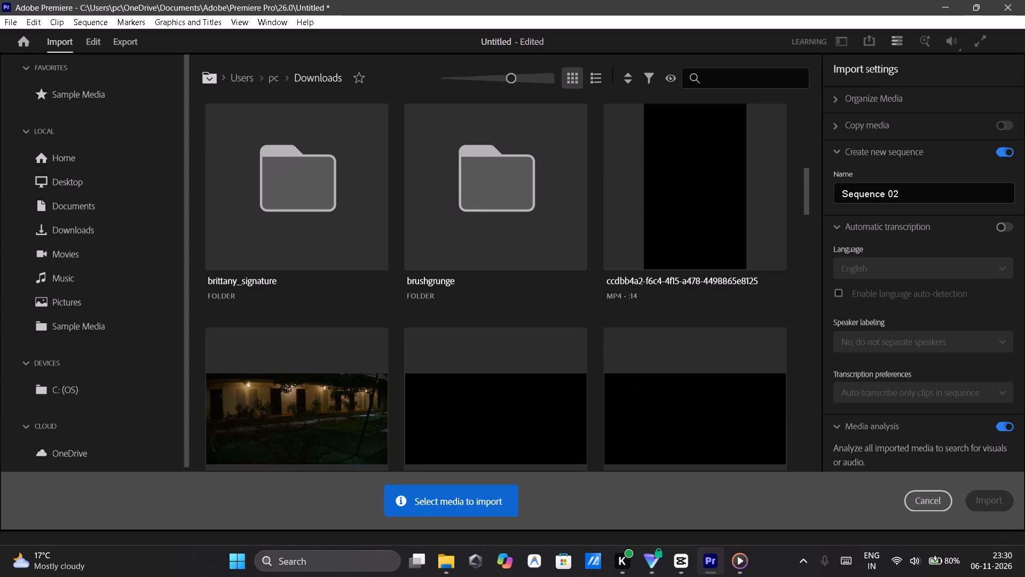
scroll(549, 317, down, 3)
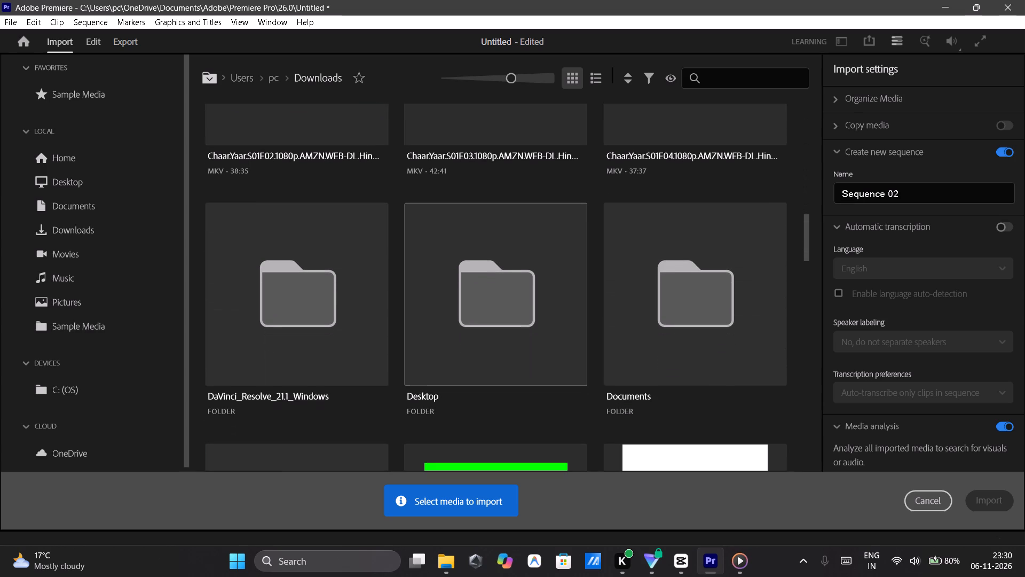
scroll(549, 317, down, 3)
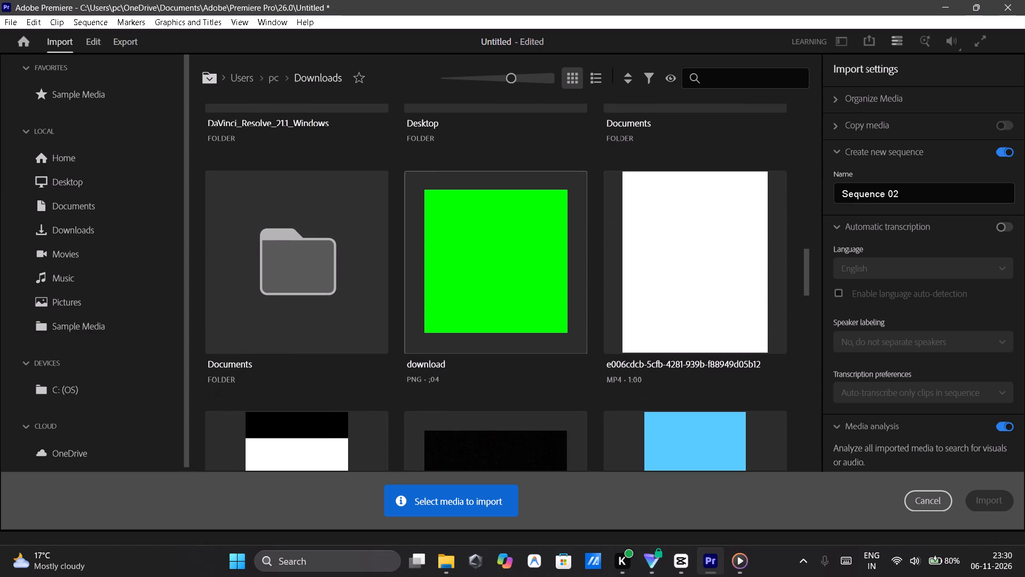
scroll(549, 317, down, 3)
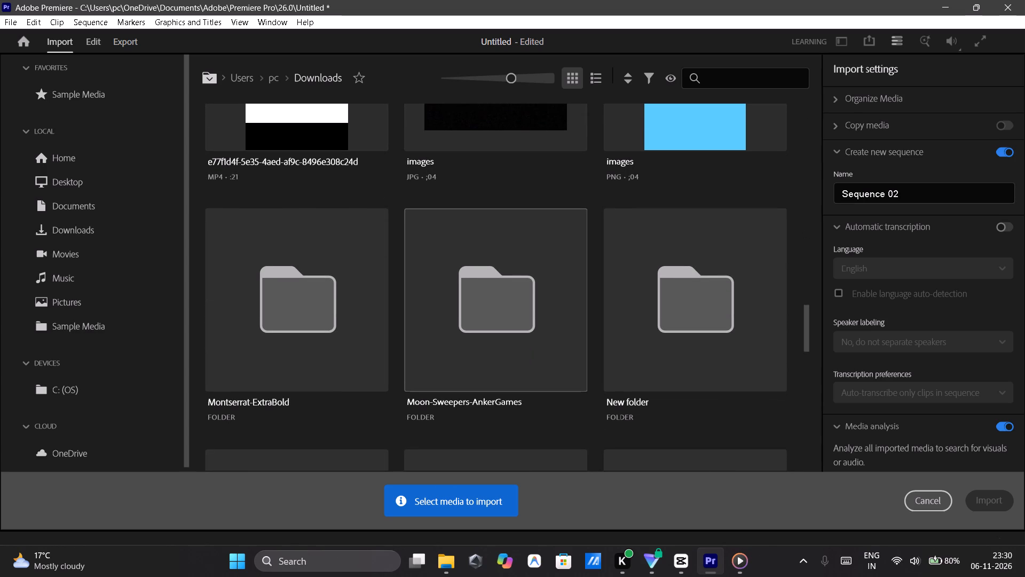
double_click(671, 294)
Import the black car clip d9a5ec6348303e9d580a7b04b27c0549 with a new sequence named Sequence 02.
scroll(541, 284, down, 4)
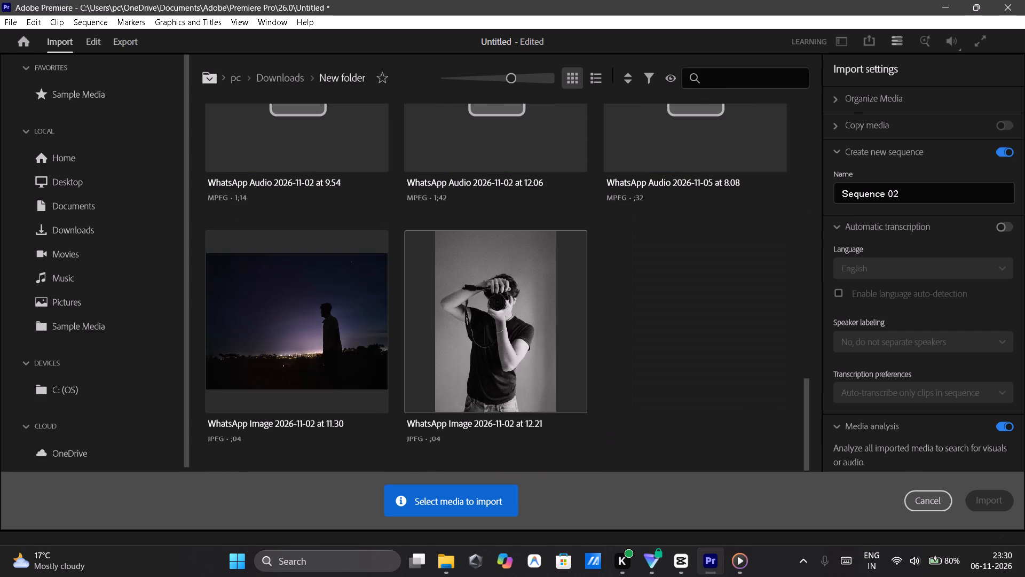
scroll(541, 284, down, 3)
scroll(541, 284, up, 3)
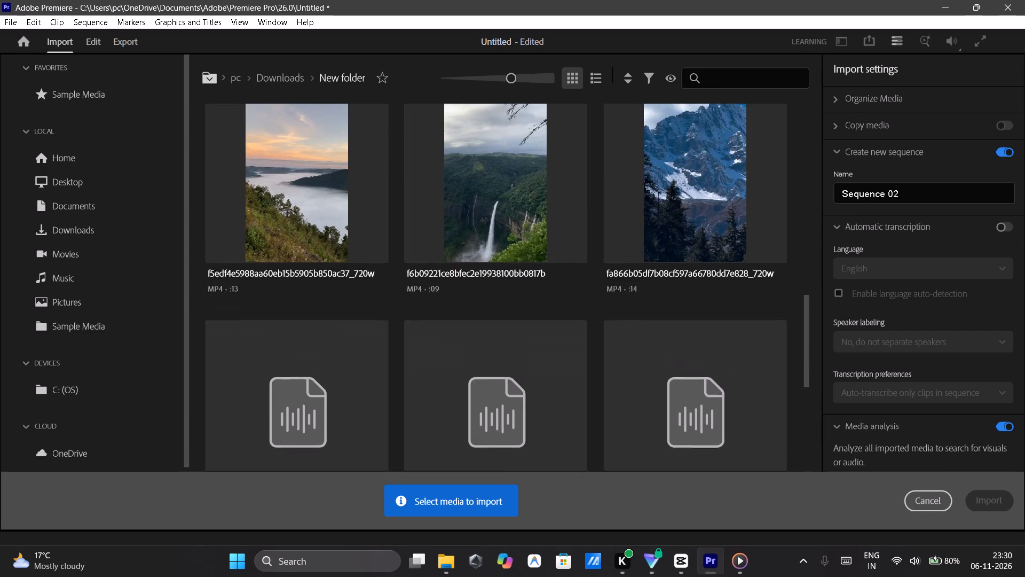
scroll(541, 284, up, 2)
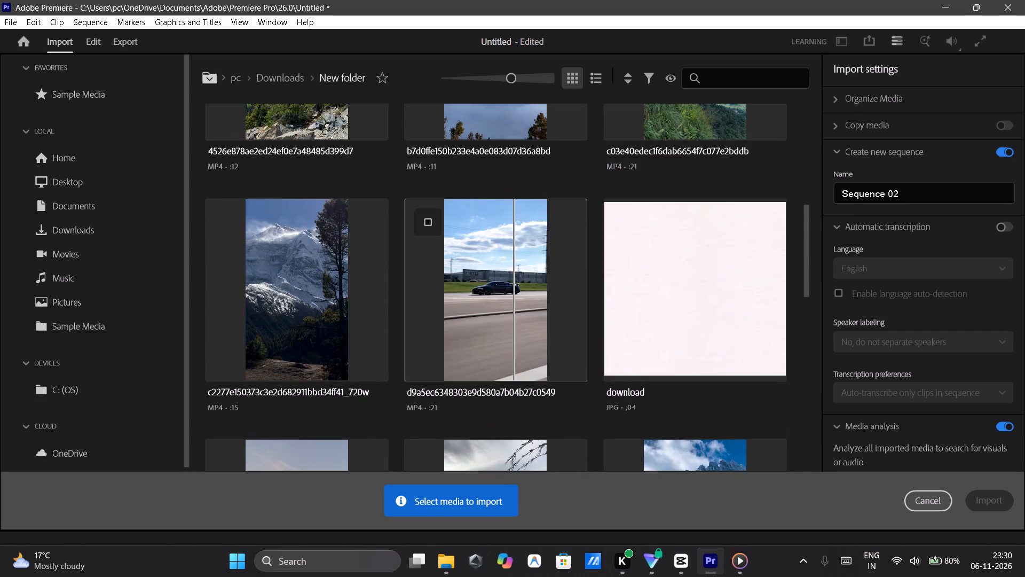
double_click(516, 254)
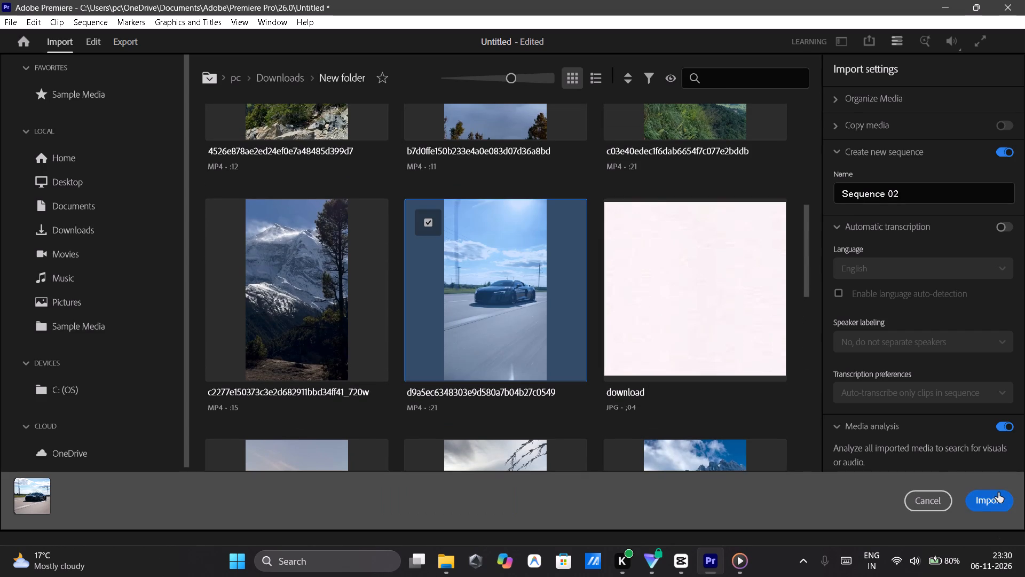
click(999, 496)
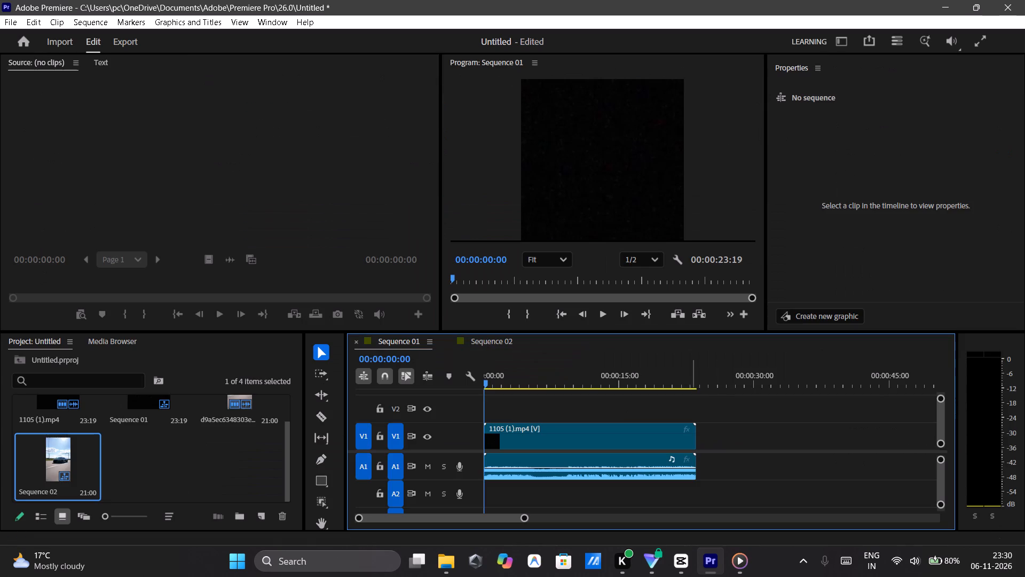
Load the 1105 (1) clip from the Sequence 01 timeline into the Source monitor and show its audio waveform.
drag(590, 432, 587, 431)
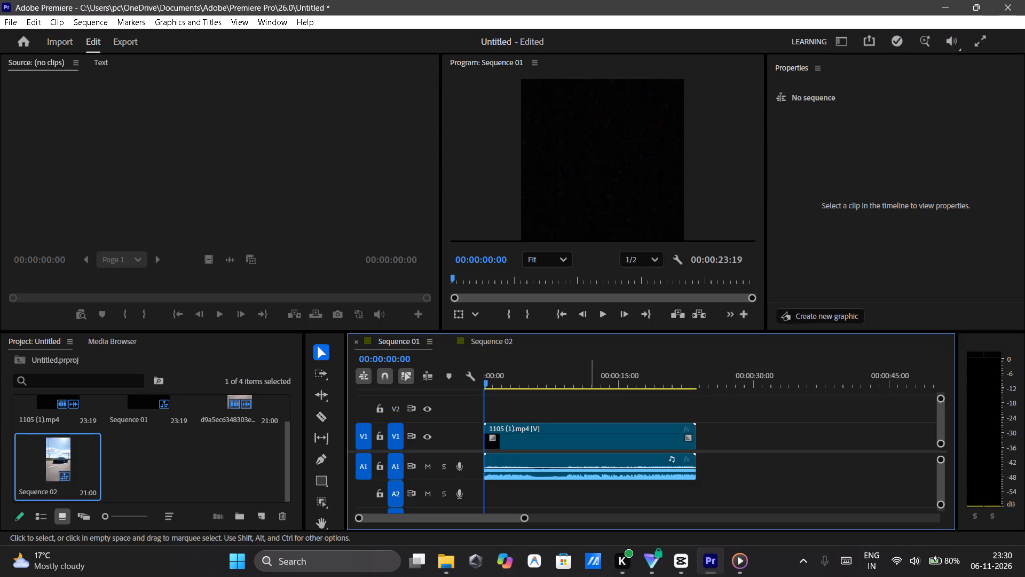
drag(587, 431, 301, 210)
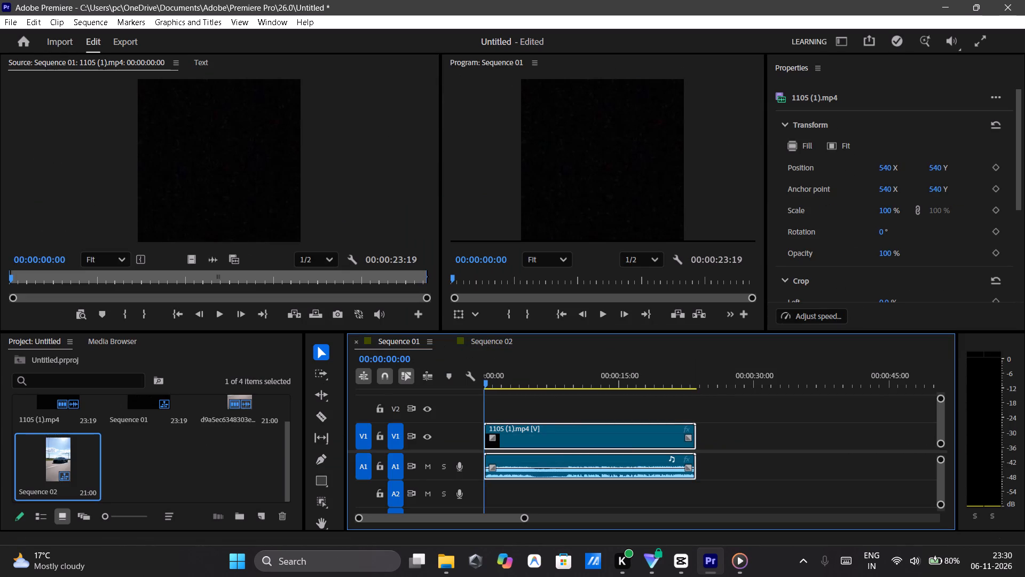
click(212, 264)
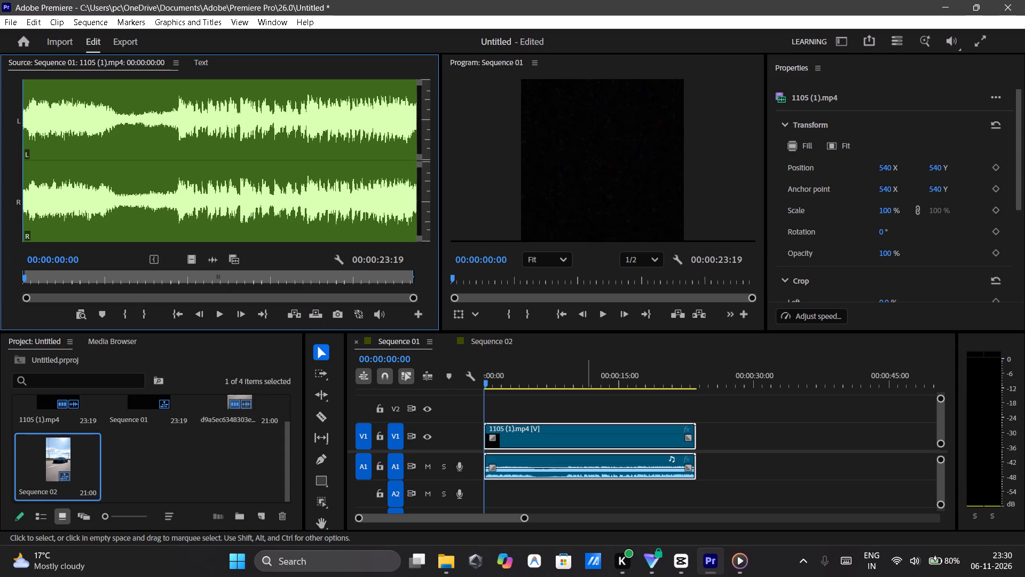
drag(567, 432, 532, 411)
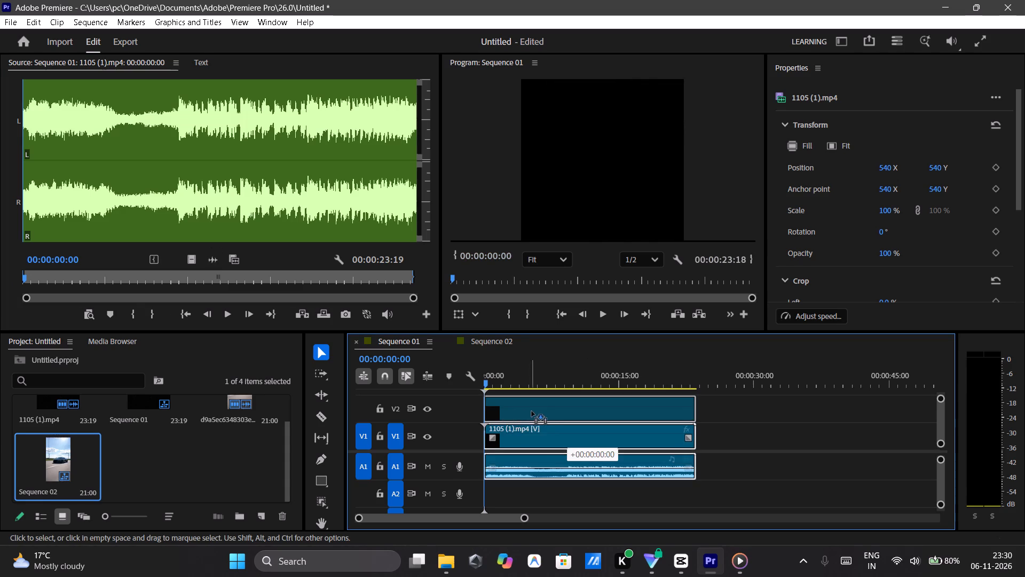
drag(532, 411, 289, 212)
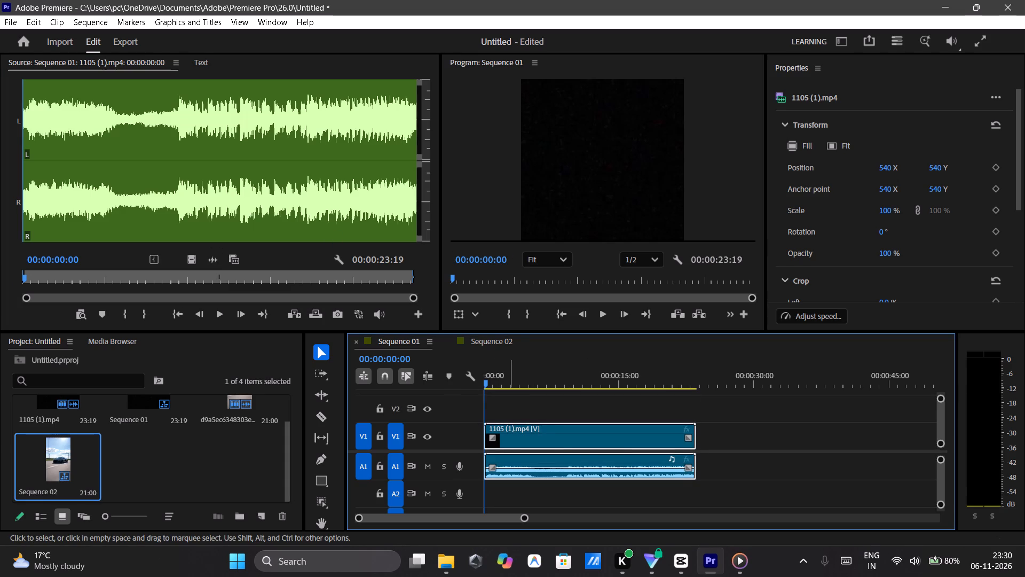
Move the 1105 (1) clip and its audio along the Sequence 01 timeline to start at about 00:00:08:25.
drag(511, 434, 570, 441)
drag(570, 441, 588, 437)
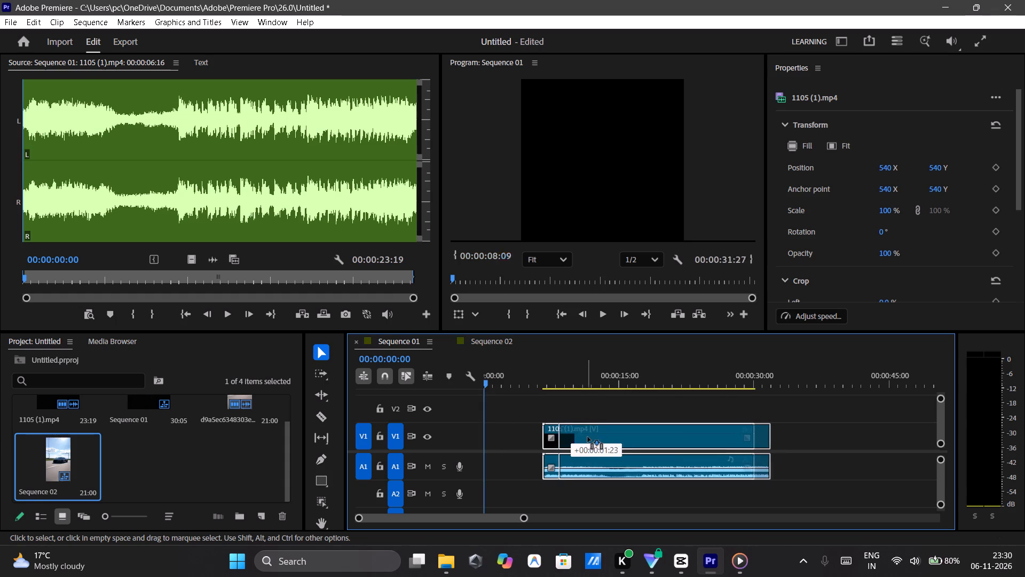
drag(588, 437, 591, 437)
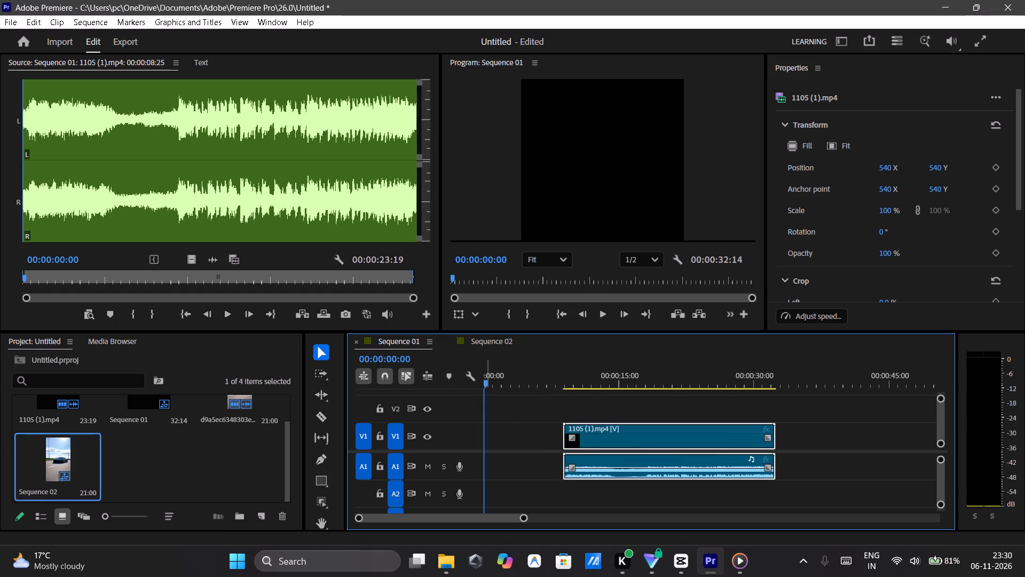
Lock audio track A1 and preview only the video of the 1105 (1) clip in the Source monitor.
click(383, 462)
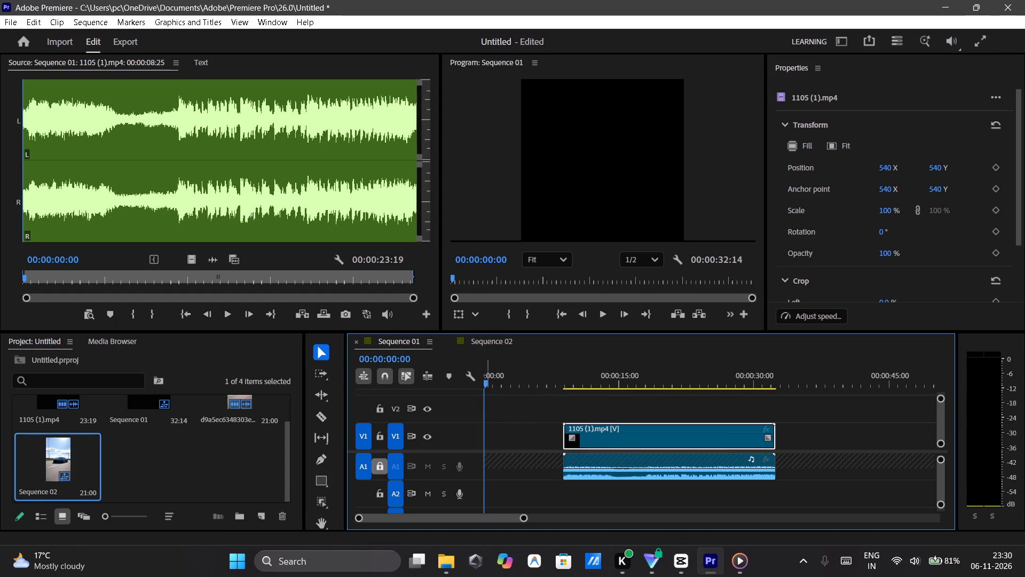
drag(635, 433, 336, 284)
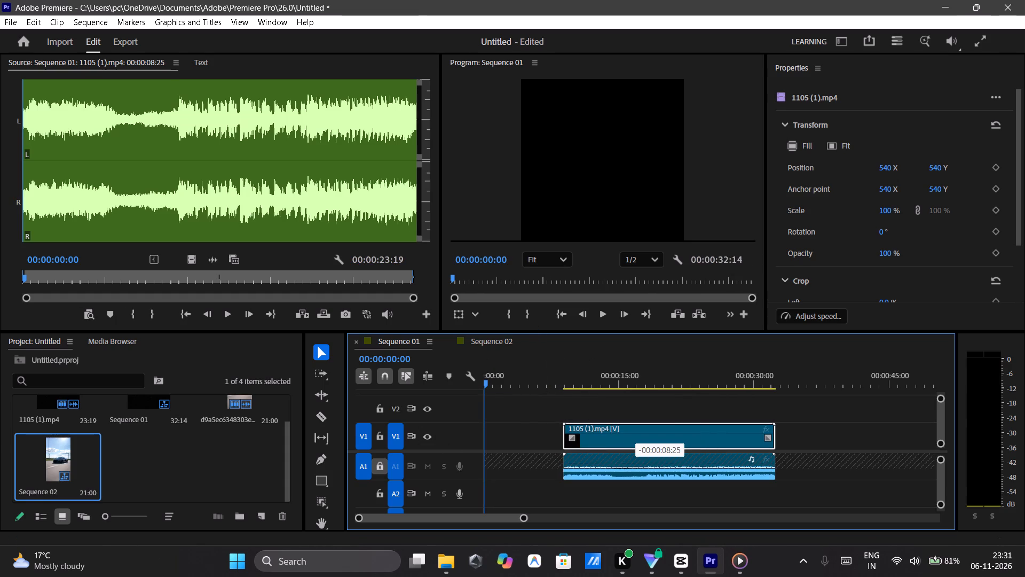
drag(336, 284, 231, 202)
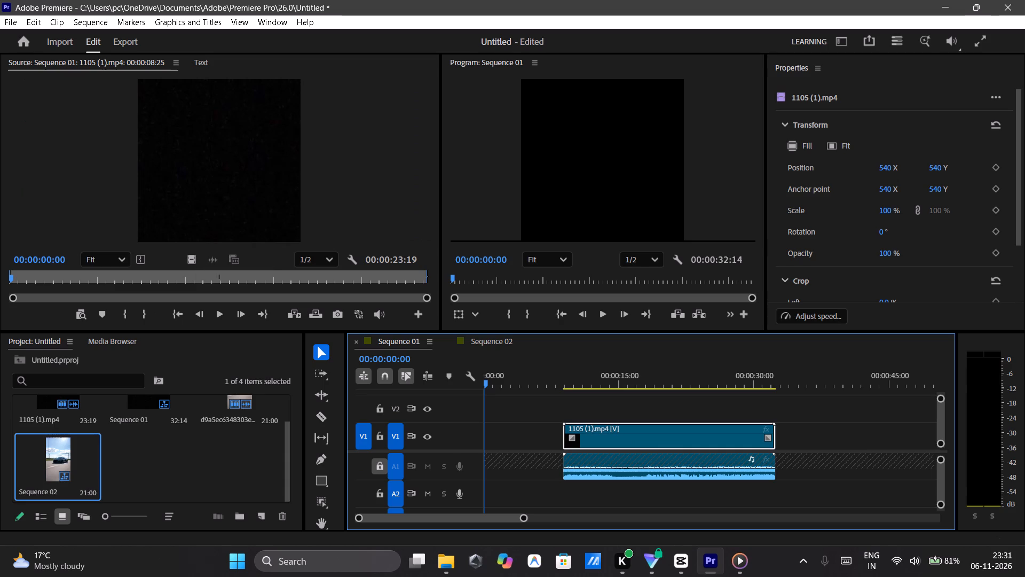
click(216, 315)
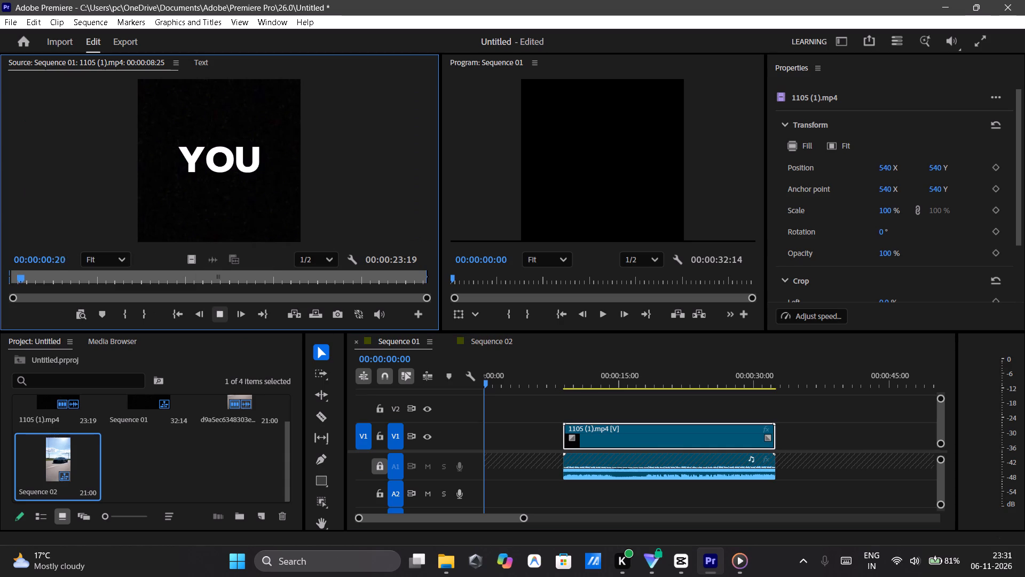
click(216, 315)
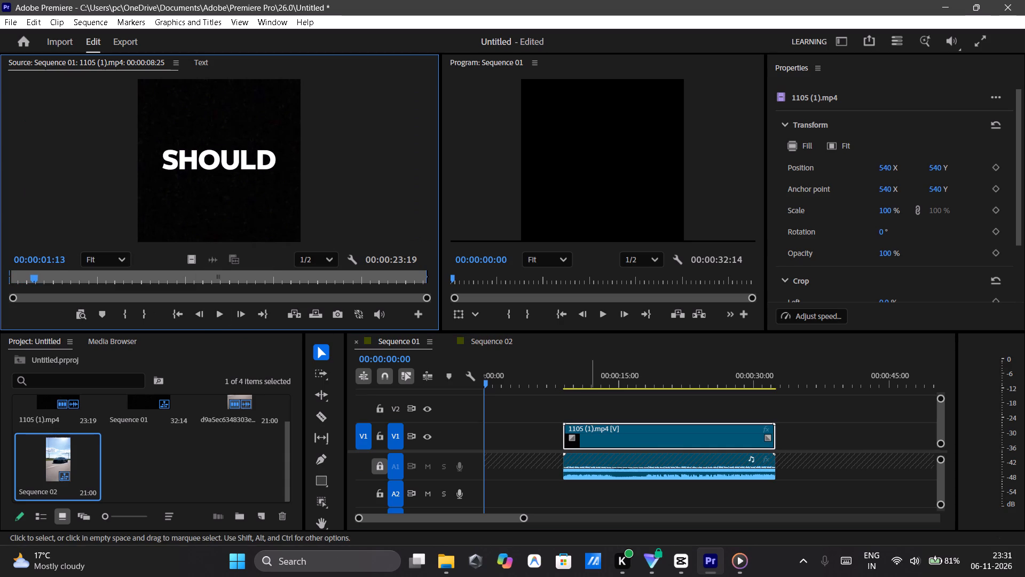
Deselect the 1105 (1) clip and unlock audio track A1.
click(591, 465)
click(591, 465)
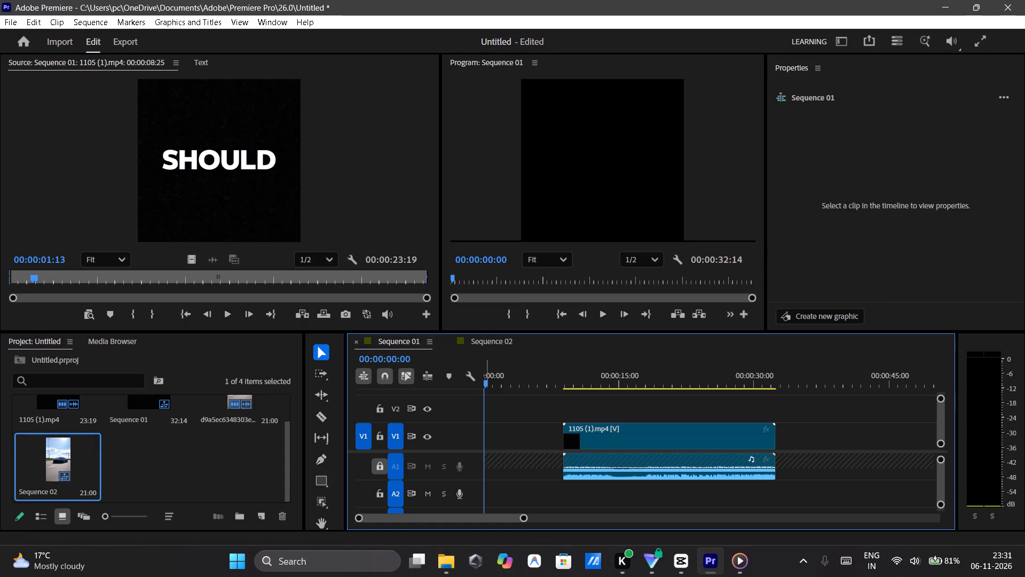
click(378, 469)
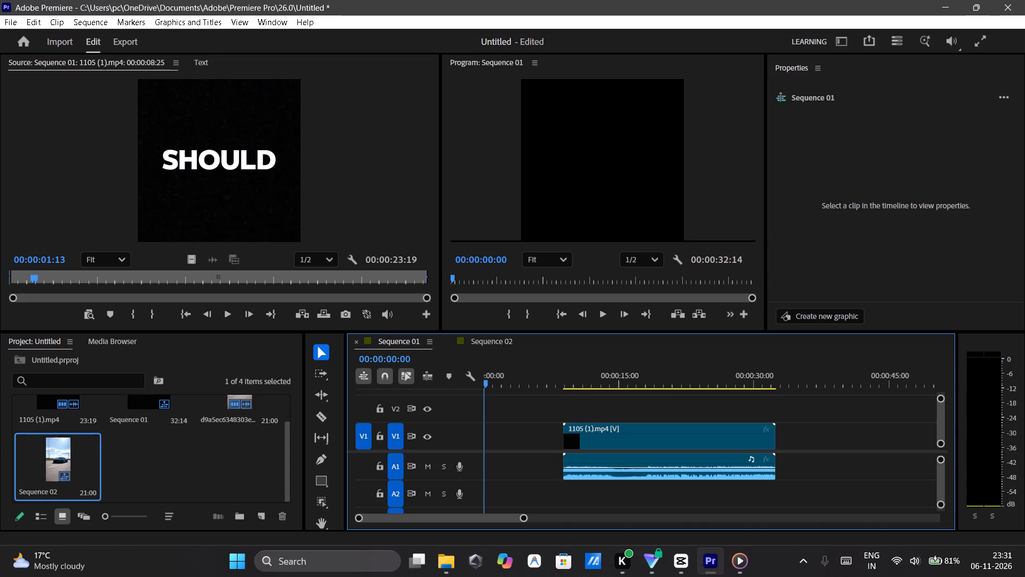
Load Sequence 02 into the Source monitor and play it to about 00:00:08:19, muting the audio along the way.
drag(79, 457, 31, 473)
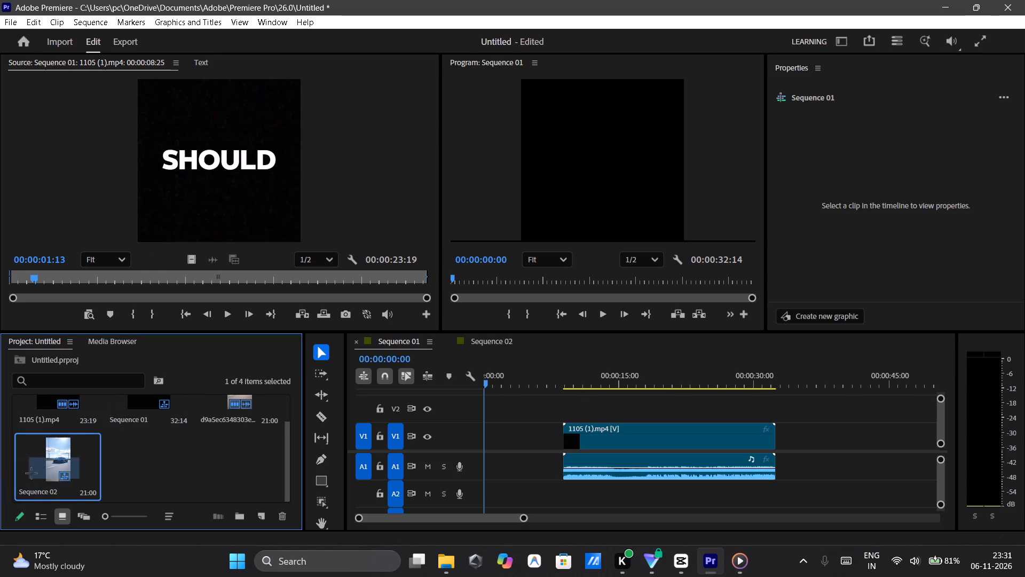
drag(31, 473, 37, 464)
drag(37, 464, 204, 248)
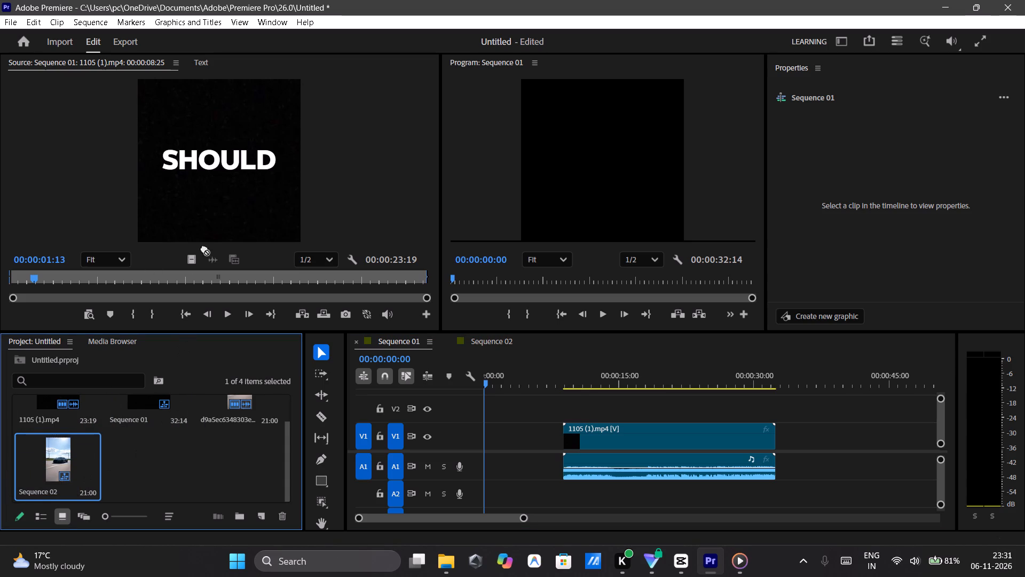
drag(204, 248, 215, 199)
click(221, 315)
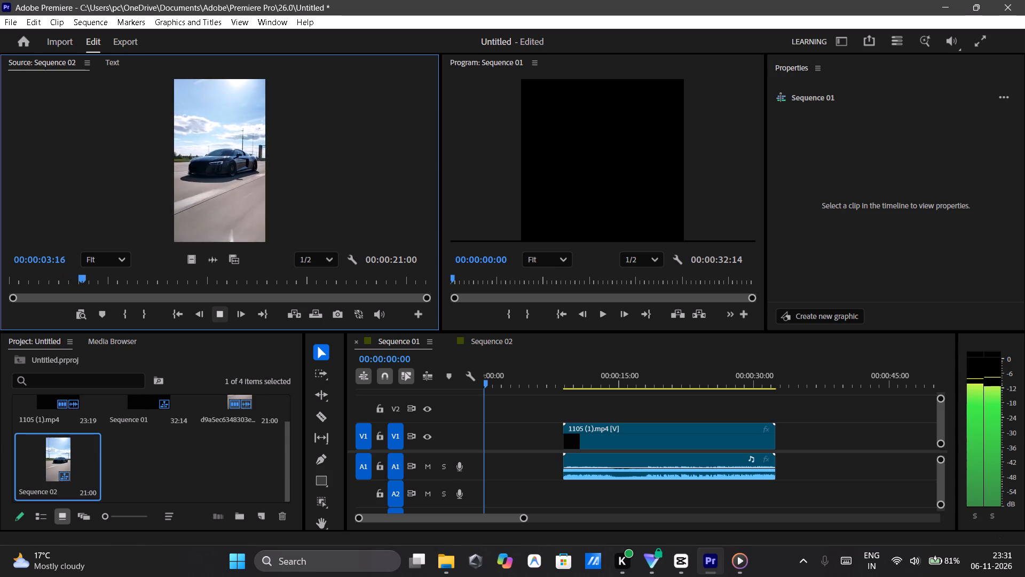
drag(221, 315, 377, 310)
click(377, 310)
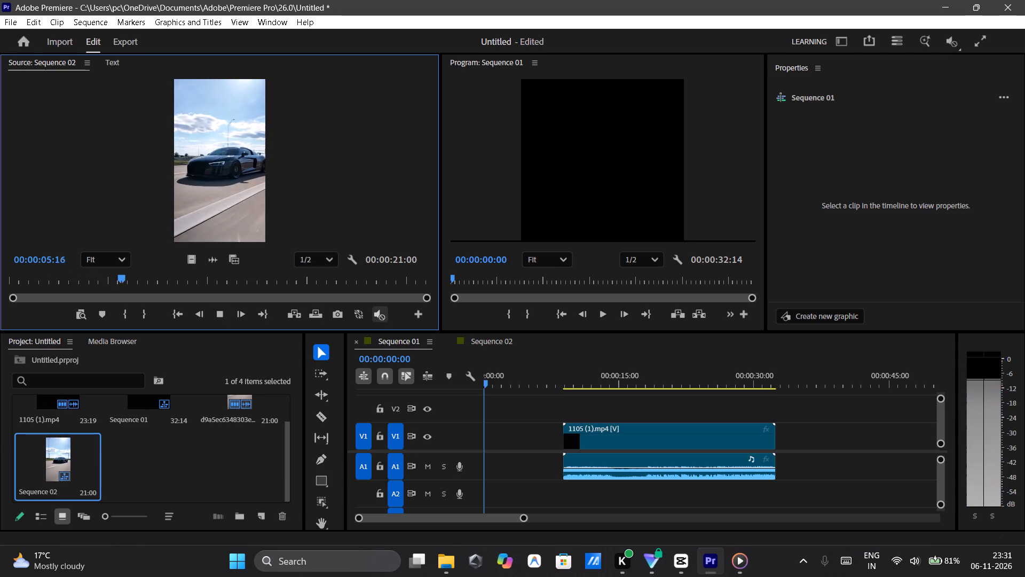
click(227, 311)
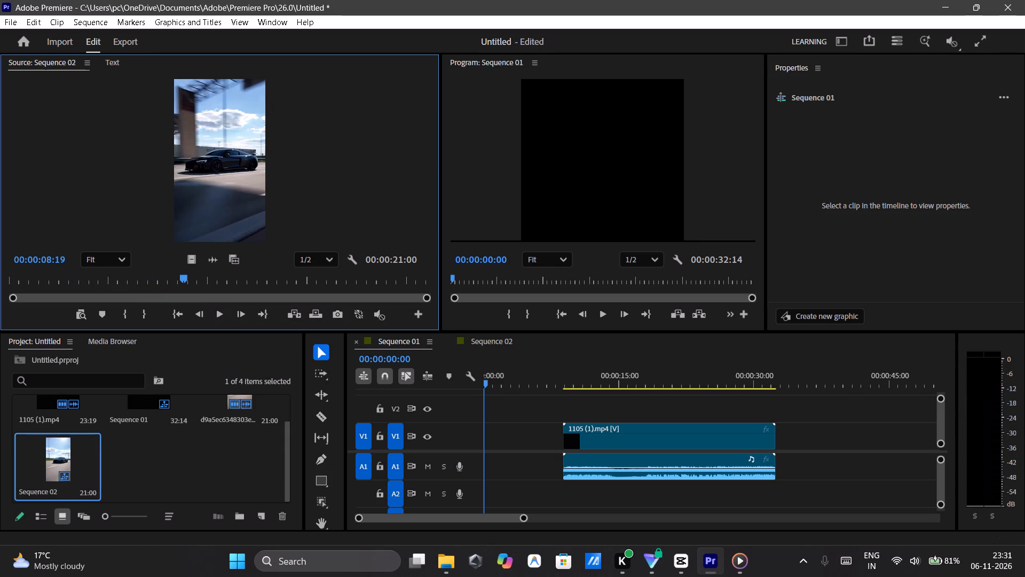
Scrub Sequence 02 back to about 00:00:05:19 in the Source monitor.
drag(182, 277, 139, 280)
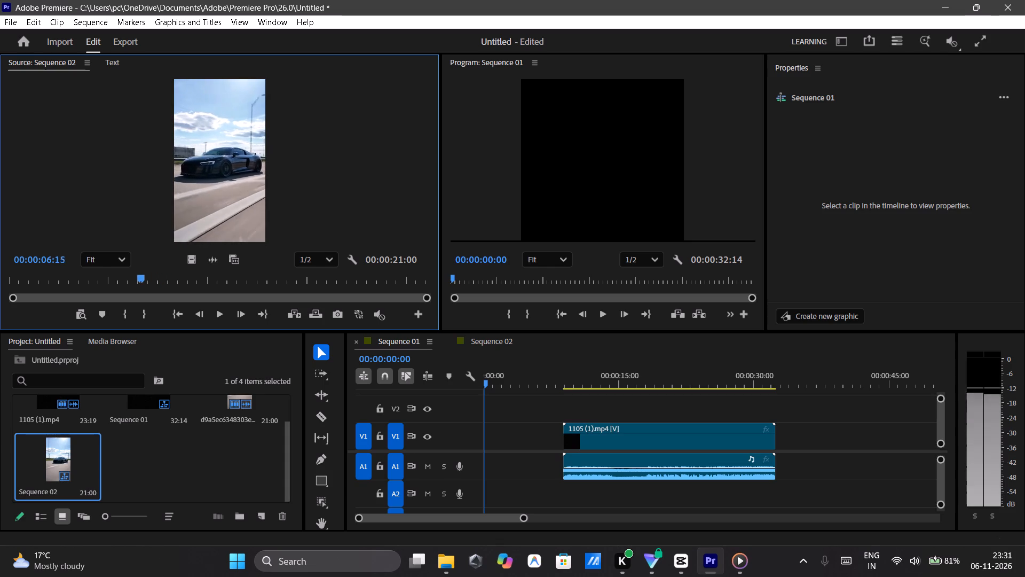
drag(139, 280, 118, 294)
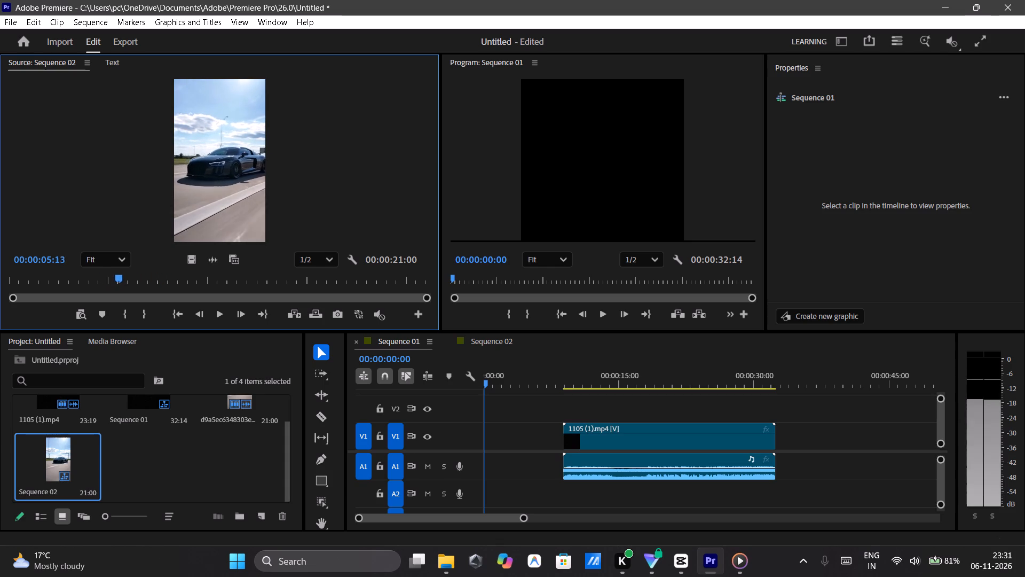
drag(118, 294, 120, 294)
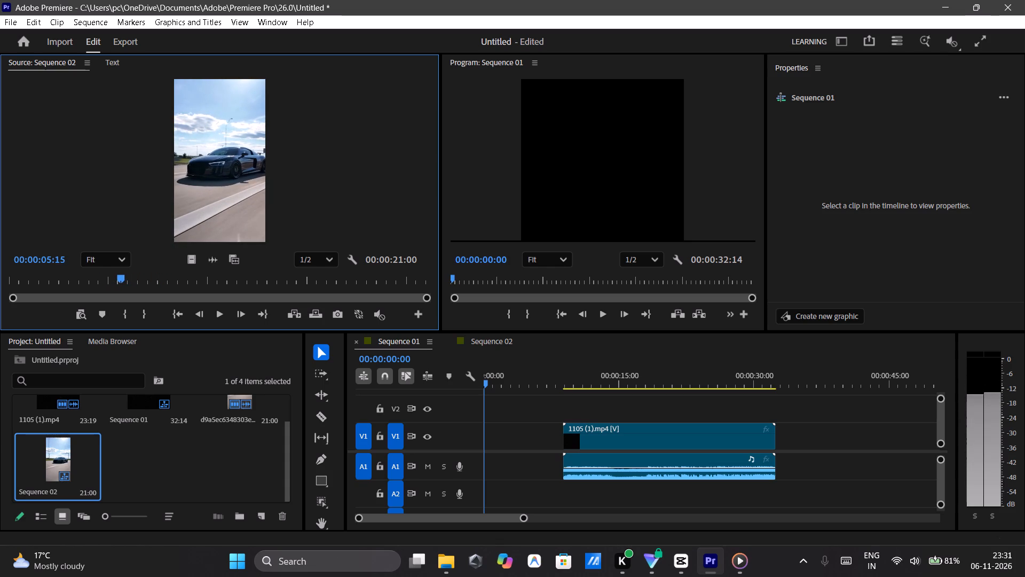
drag(120, 294, 122, 295)
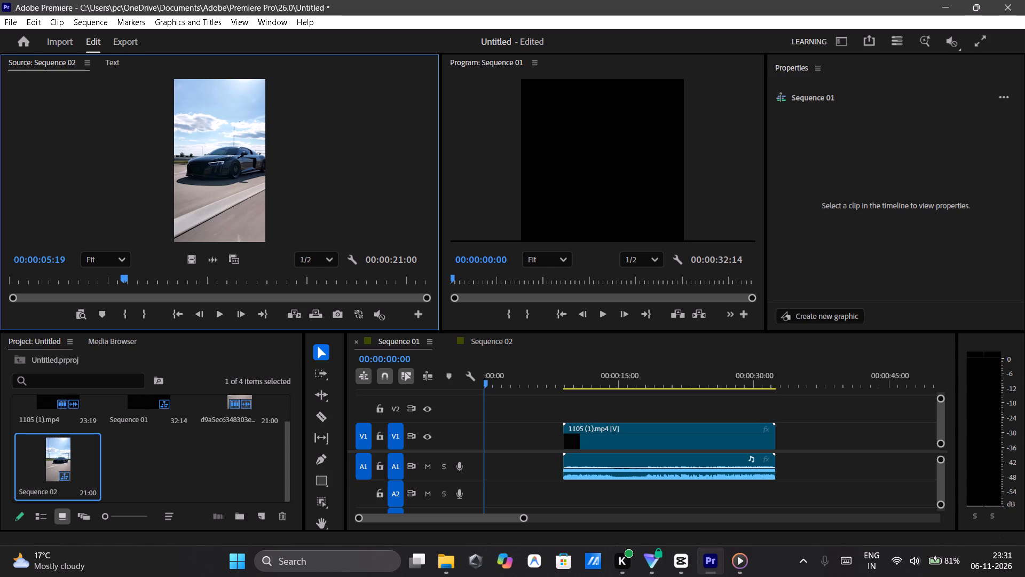
key(ctrl+b)
Play Sequence 02 from its start to about 00:00:10:13 in the Source monitor.
drag(425, 300, 321, 317)
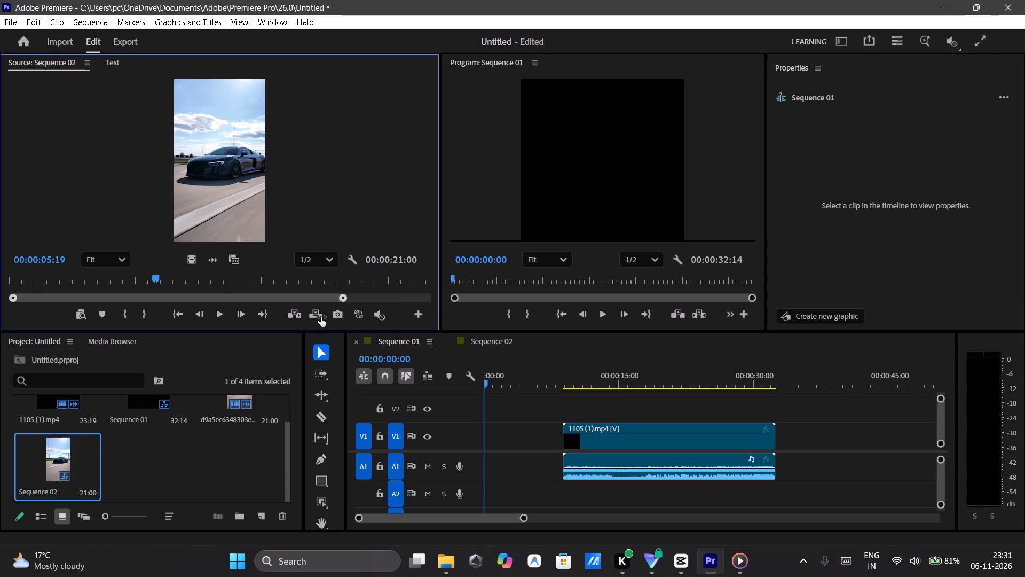
drag(321, 317, 184, 330)
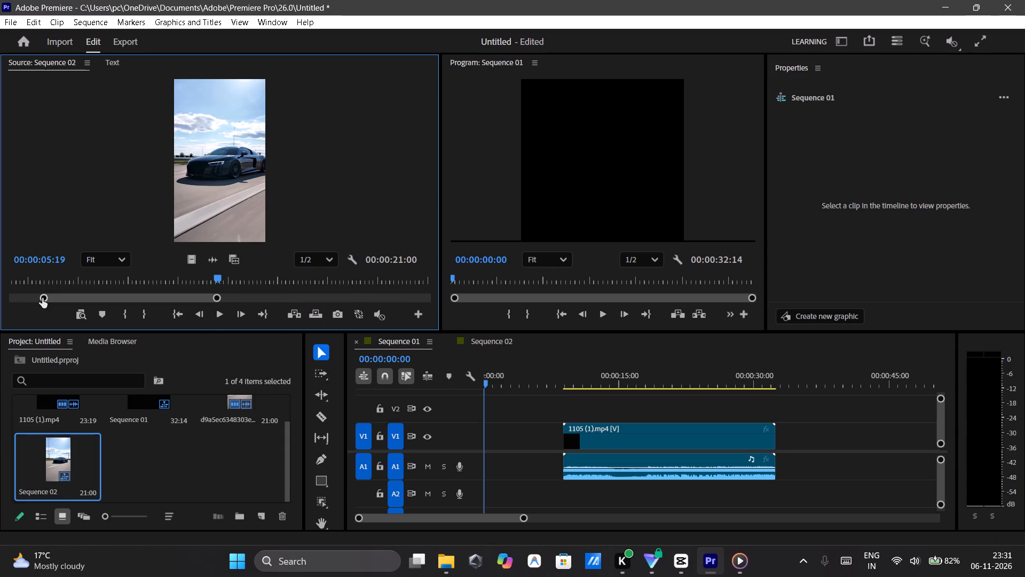
drag(42, 297, 27, 302)
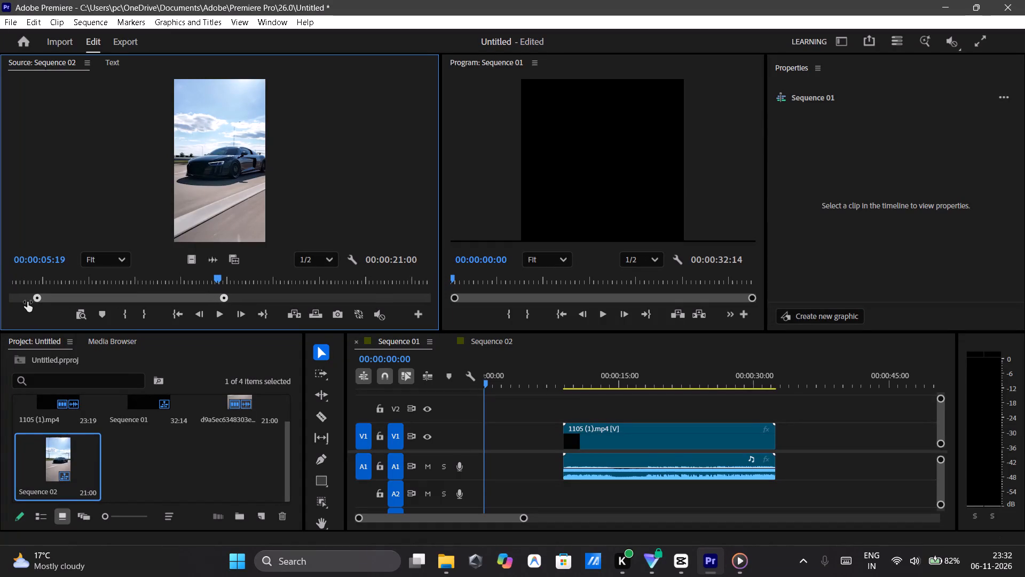
drag(27, 302, 38, 286)
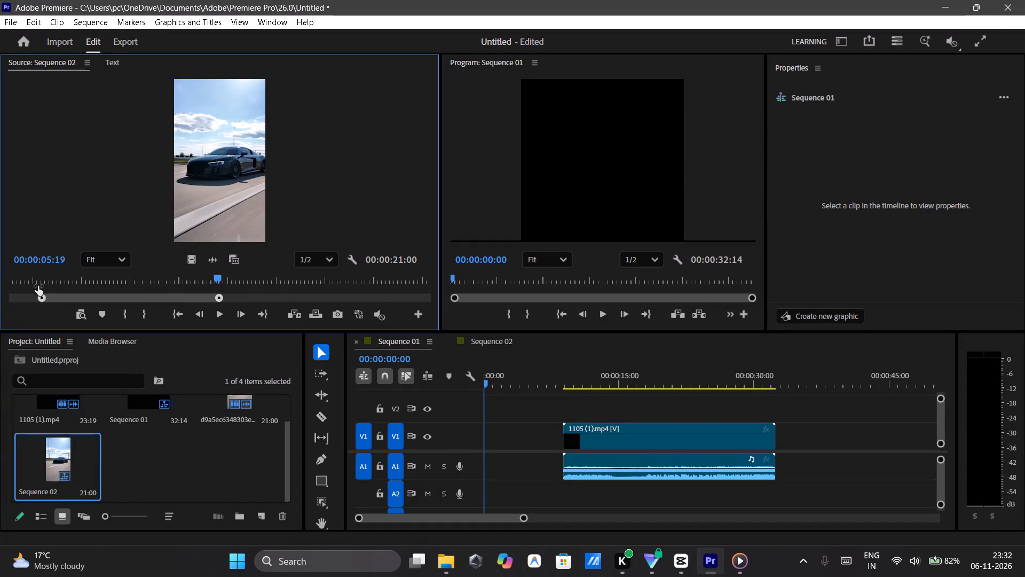
drag(38, 286, 41, 287)
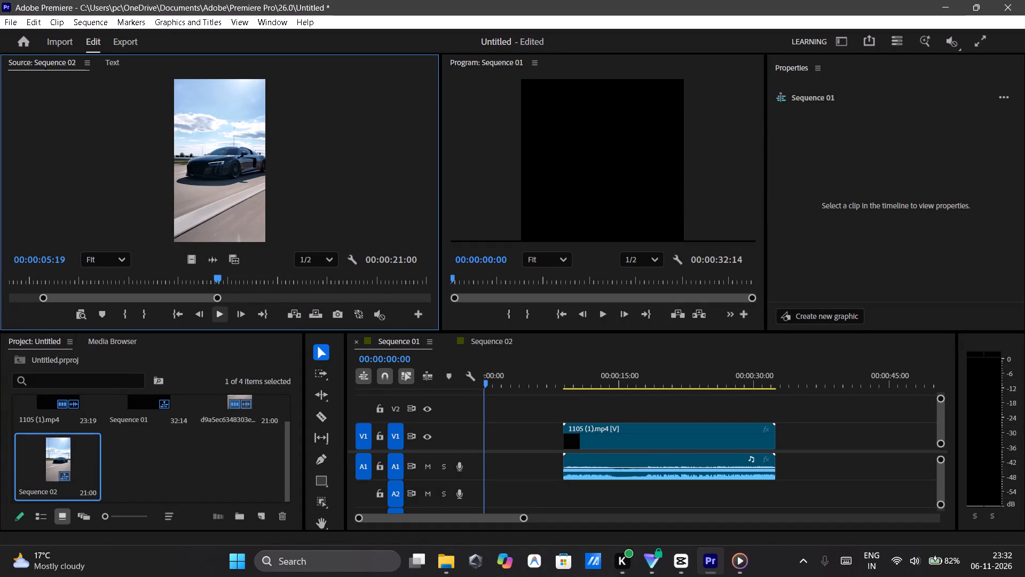
drag(217, 276, 0, 305)
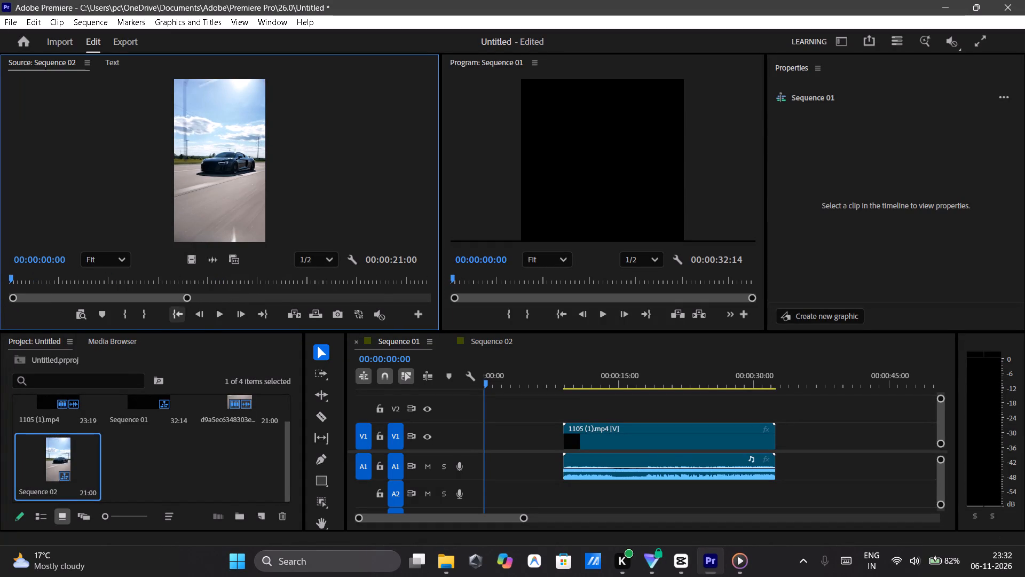
click(222, 313)
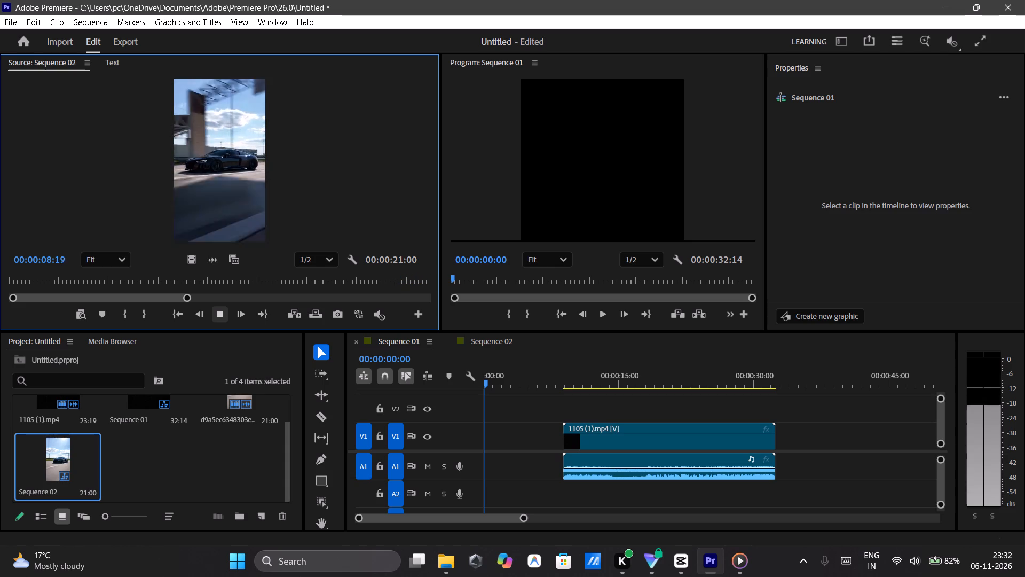
click(222, 313)
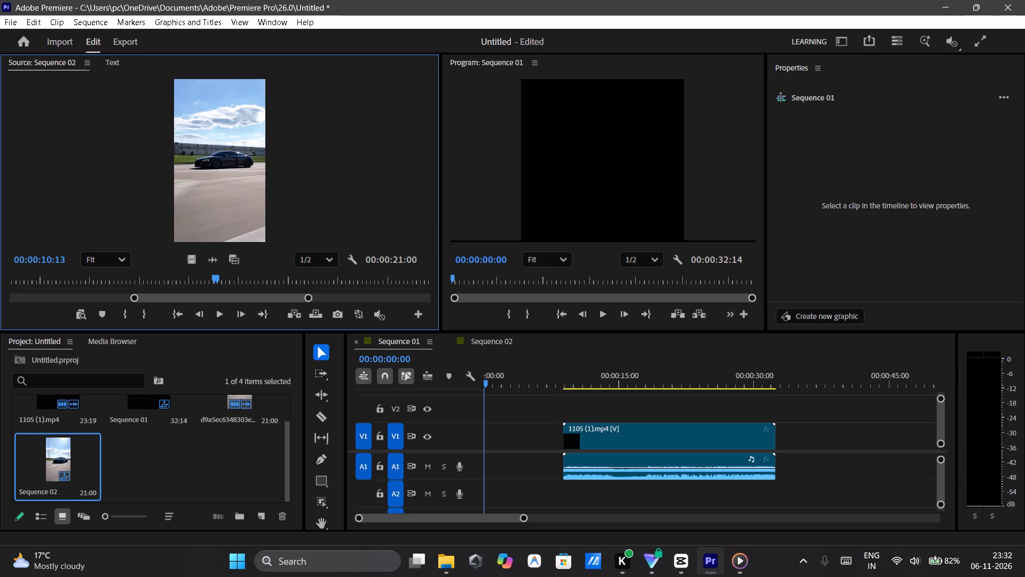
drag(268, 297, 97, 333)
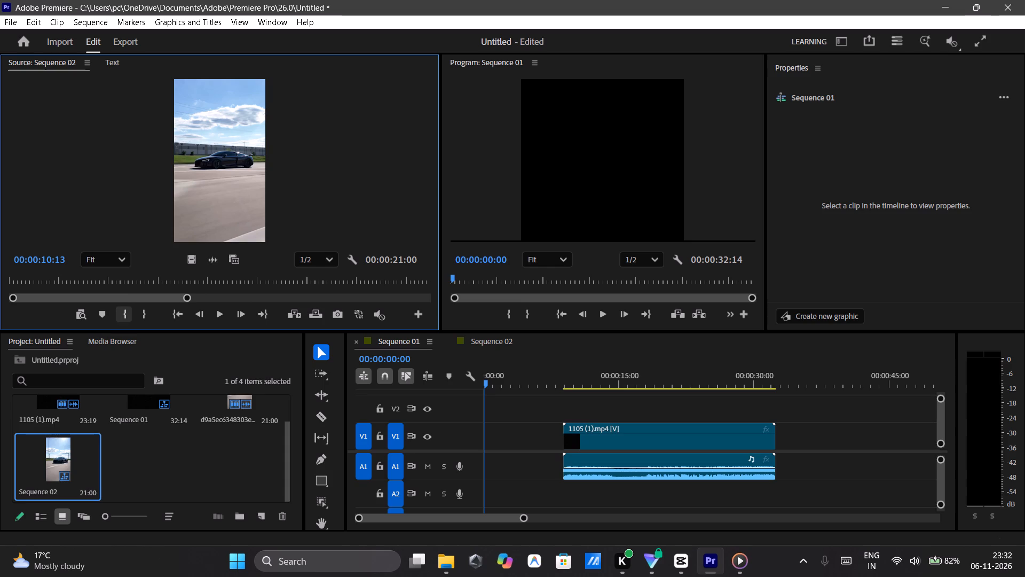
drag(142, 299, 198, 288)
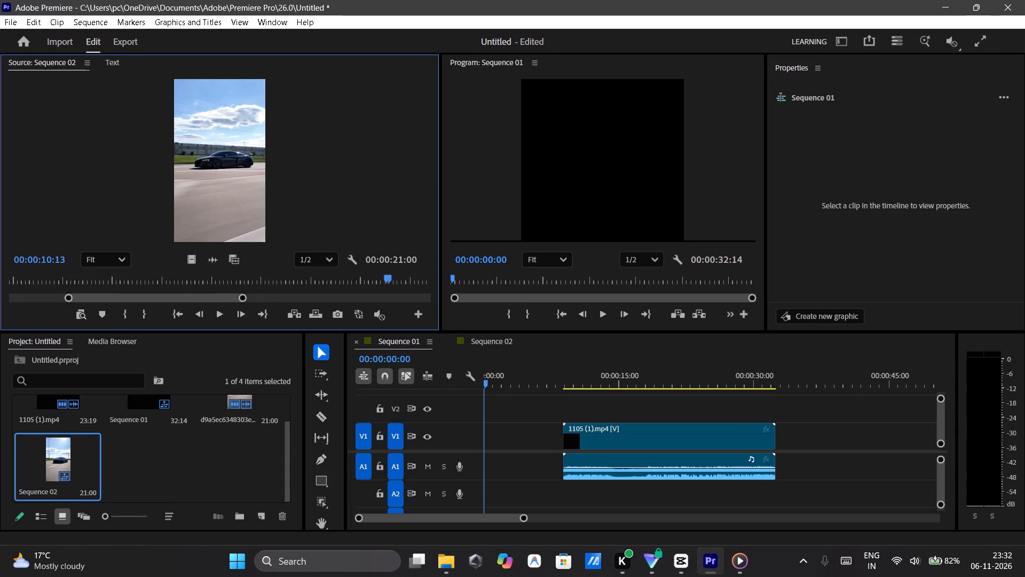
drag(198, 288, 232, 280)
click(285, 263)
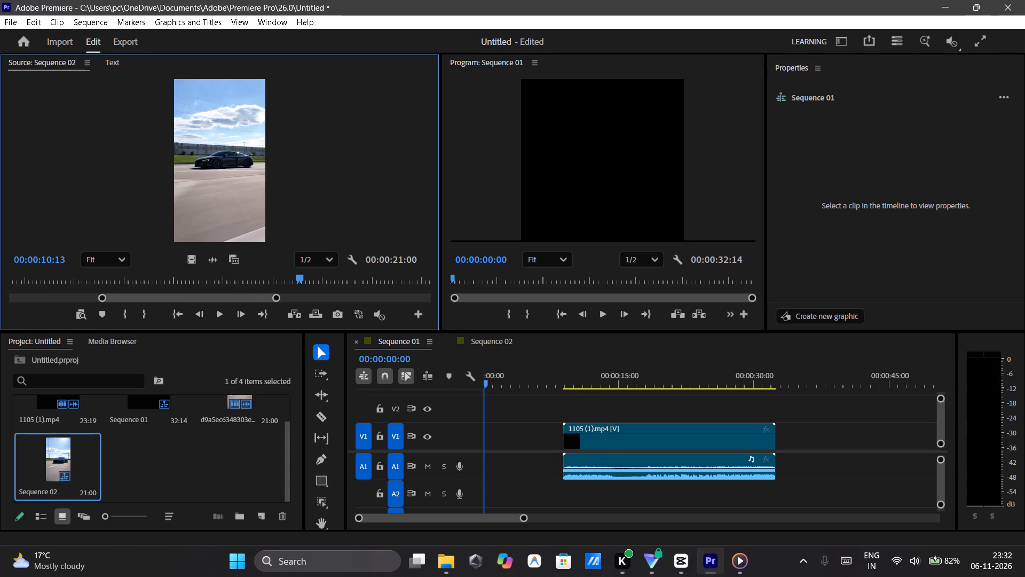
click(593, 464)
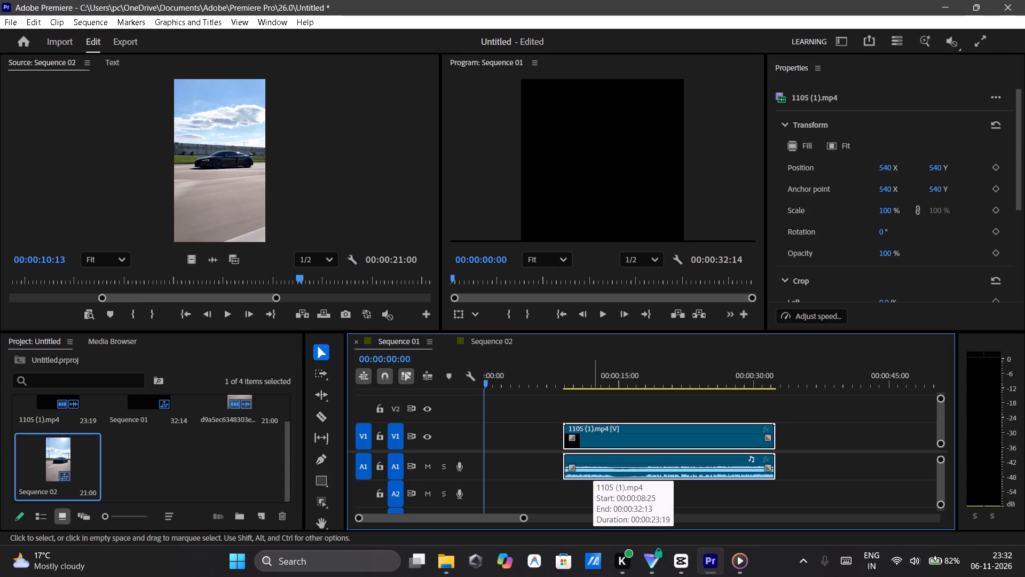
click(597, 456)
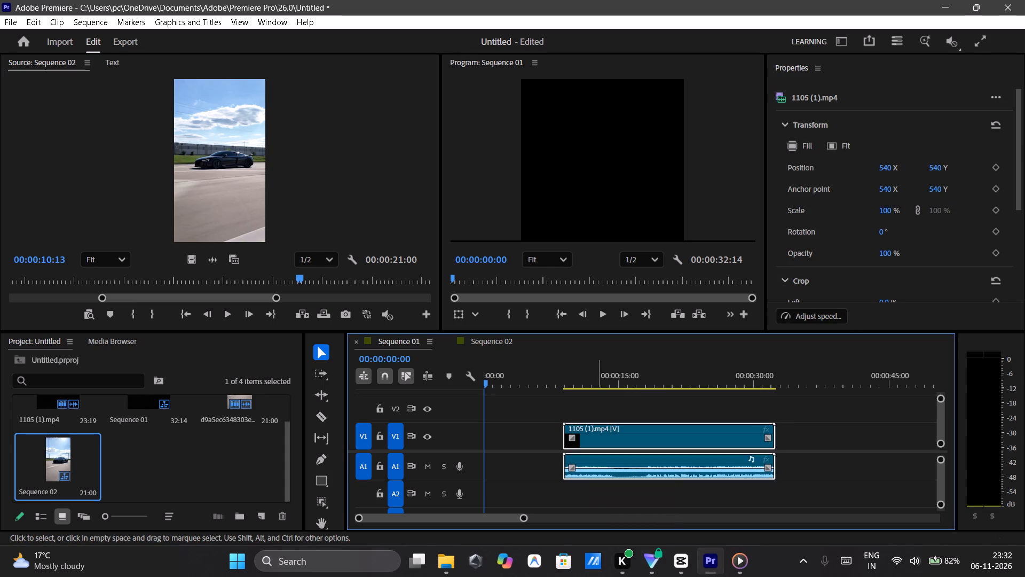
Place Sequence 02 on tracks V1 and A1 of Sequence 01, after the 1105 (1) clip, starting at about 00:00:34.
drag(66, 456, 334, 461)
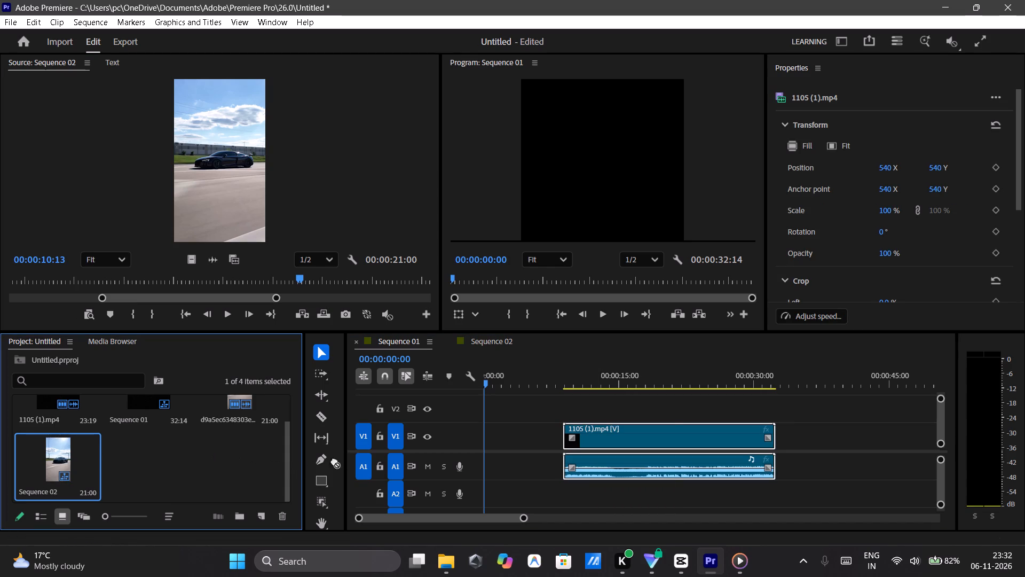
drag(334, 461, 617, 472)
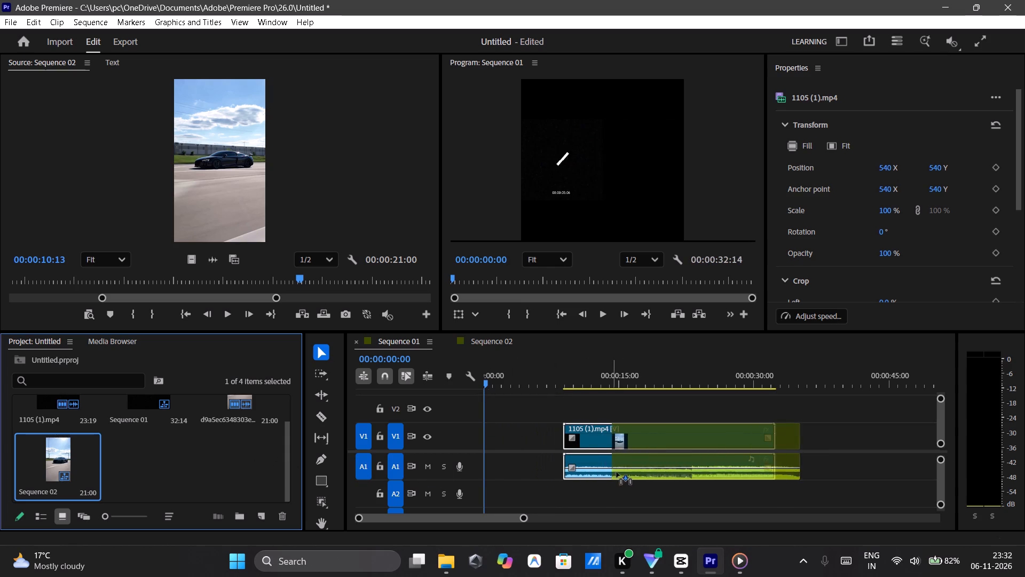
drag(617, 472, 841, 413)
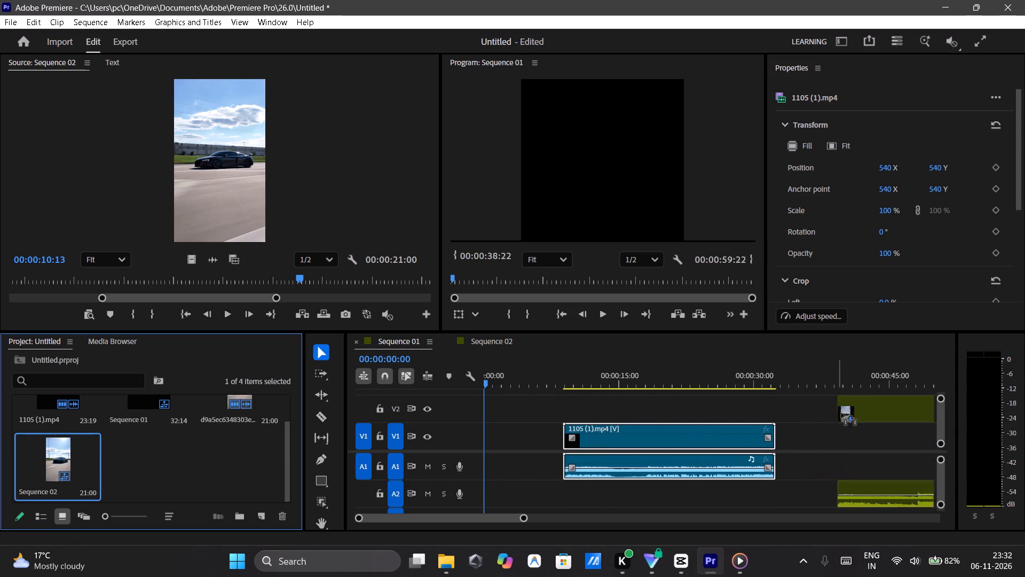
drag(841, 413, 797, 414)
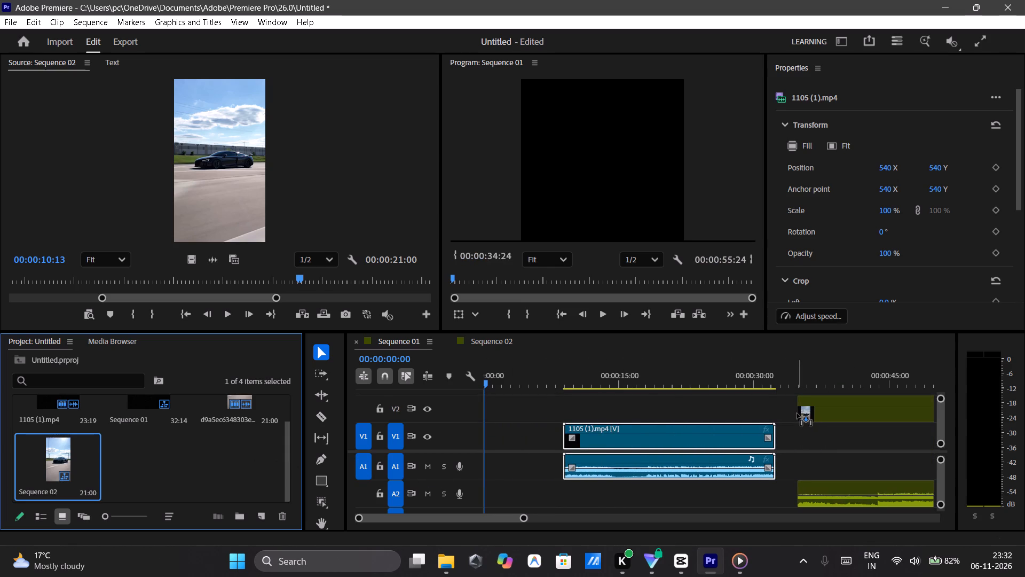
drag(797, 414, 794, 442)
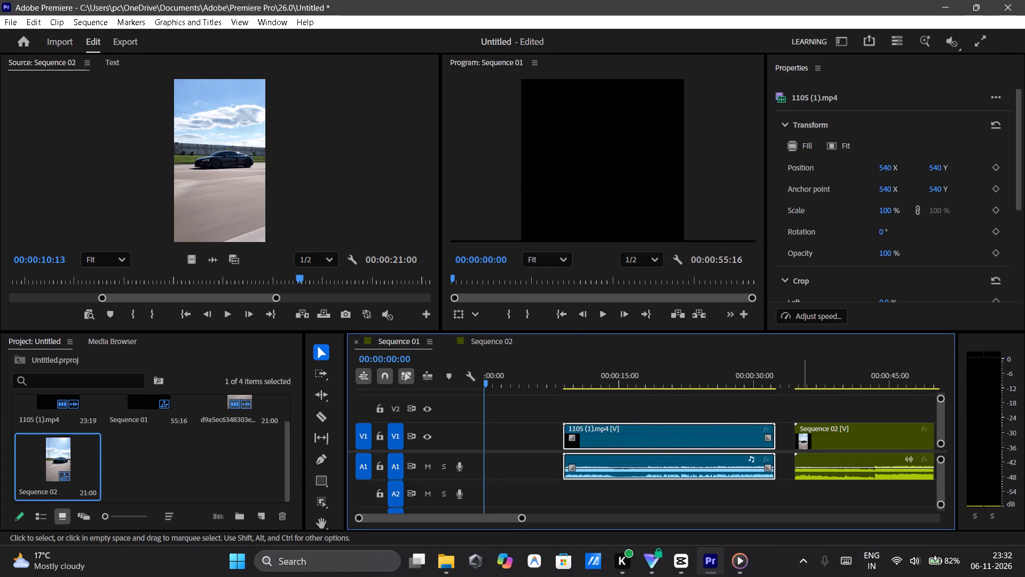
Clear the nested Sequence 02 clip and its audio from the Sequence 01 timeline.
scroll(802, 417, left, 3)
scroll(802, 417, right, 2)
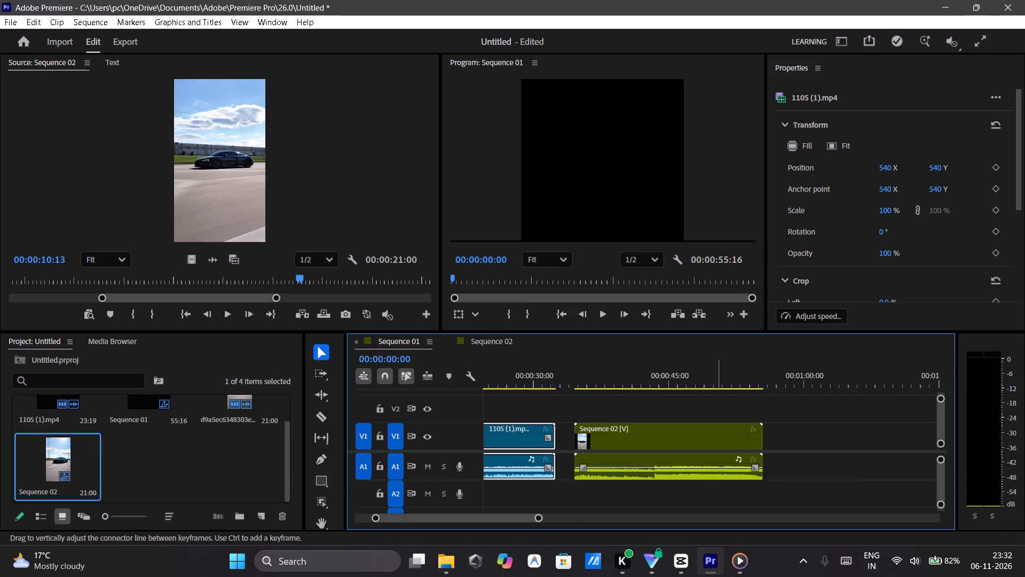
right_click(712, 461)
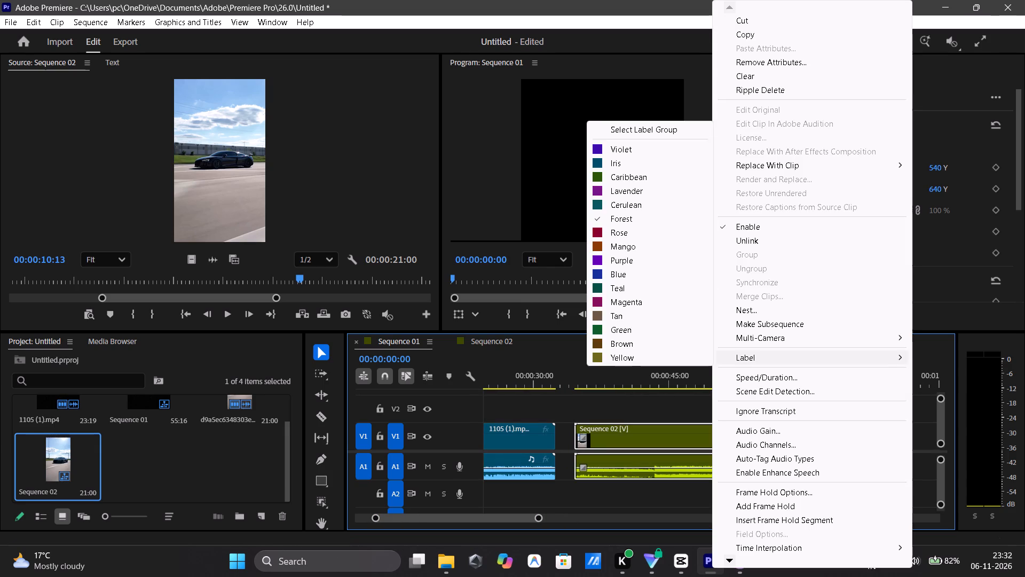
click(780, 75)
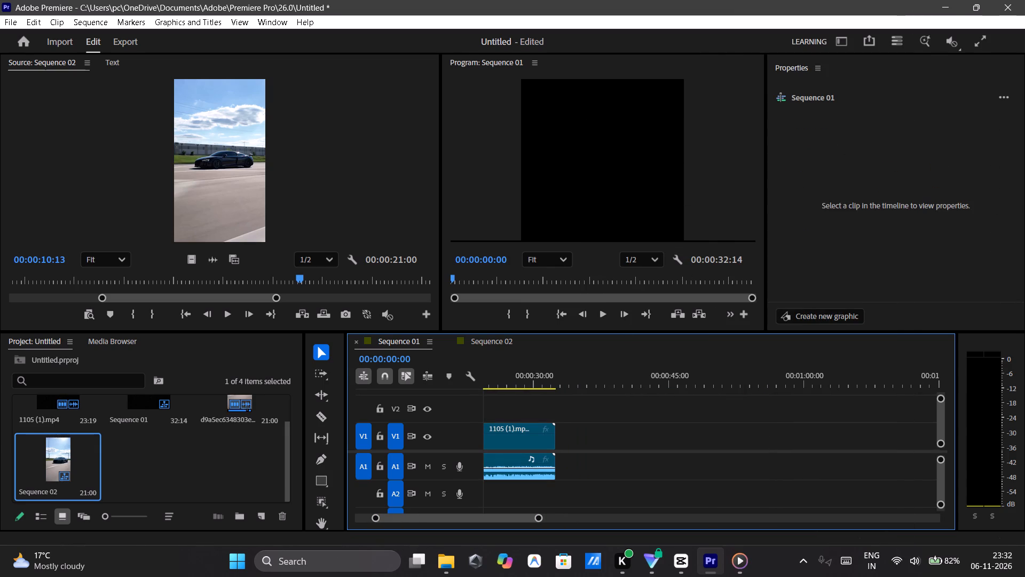
Place Sequence 02 on tracks V1 and A1 of Sequence 01, after the 1105 (1) clip, starting at about 00:00:40.
drag(90, 463, 637, 440)
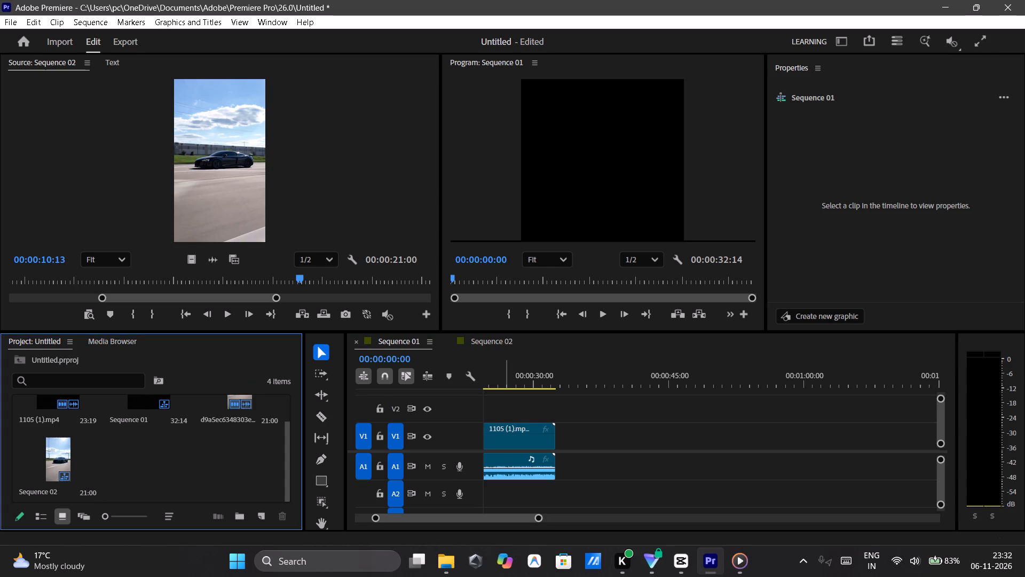
drag(60, 449, 625, 471)
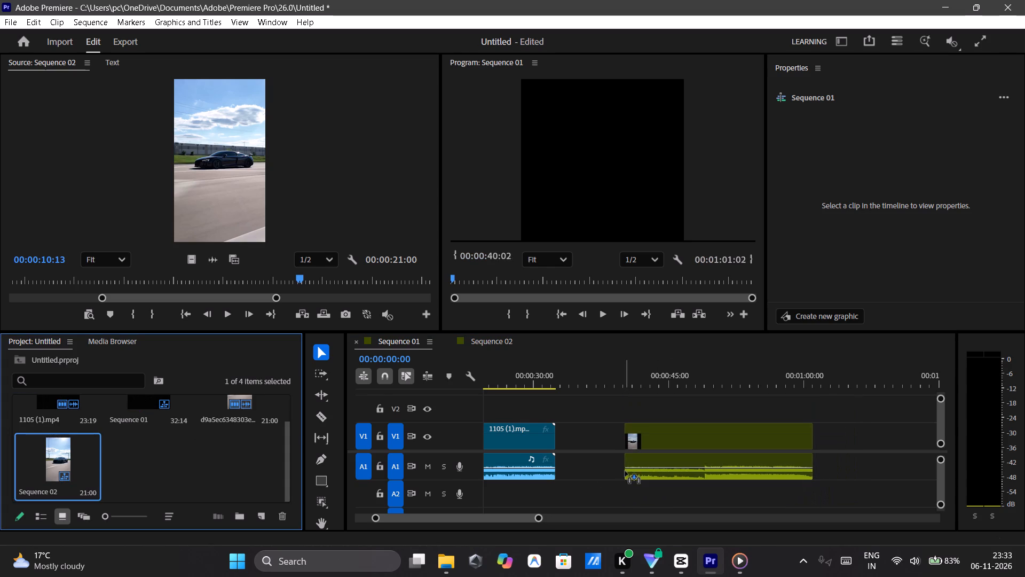
drag(625, 471, 626, 470)
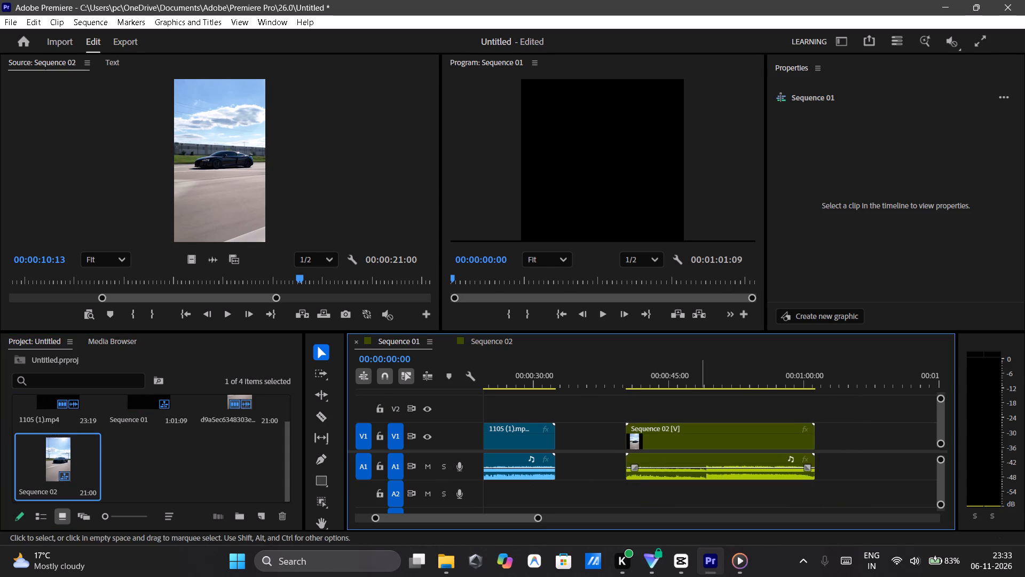
Lower the nested Sequence 02 clip's volume to -60.0 dB in Essential Sound and deselect the clip.
click(792, 459)
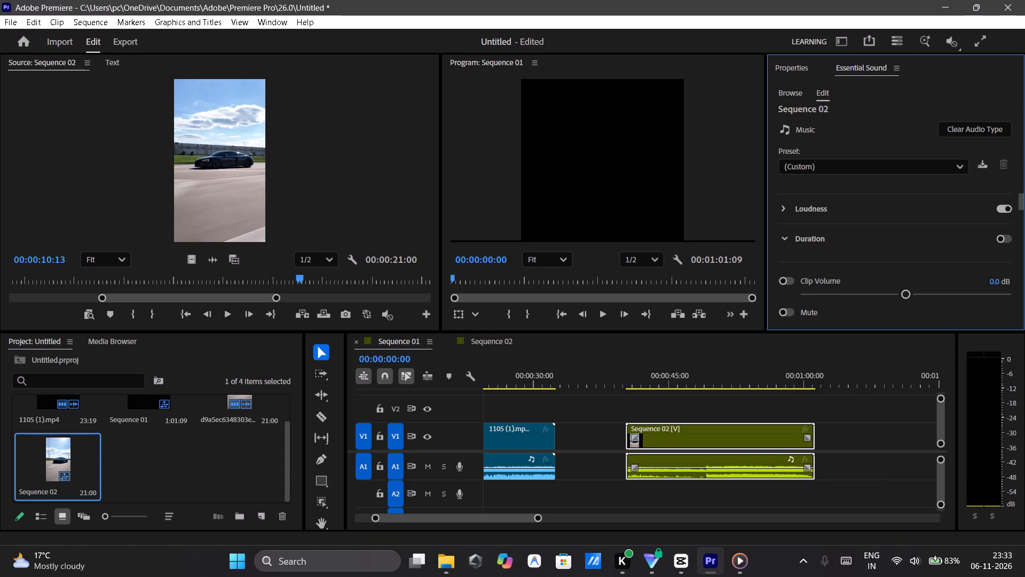
drag(906, 288, 691, 345)
drag(907, 291, 863, 301)
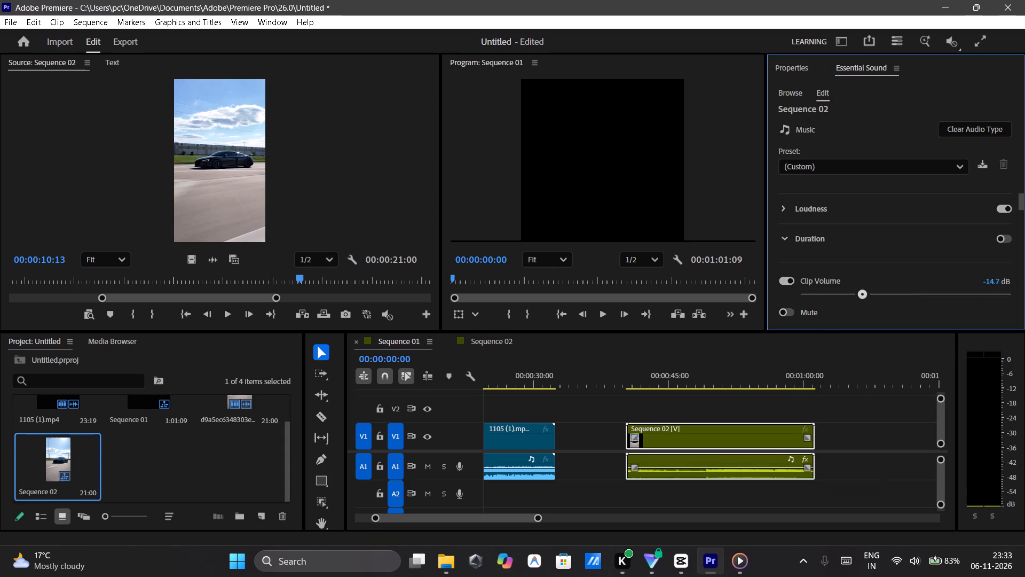
drag(863, 301, 750, 321)
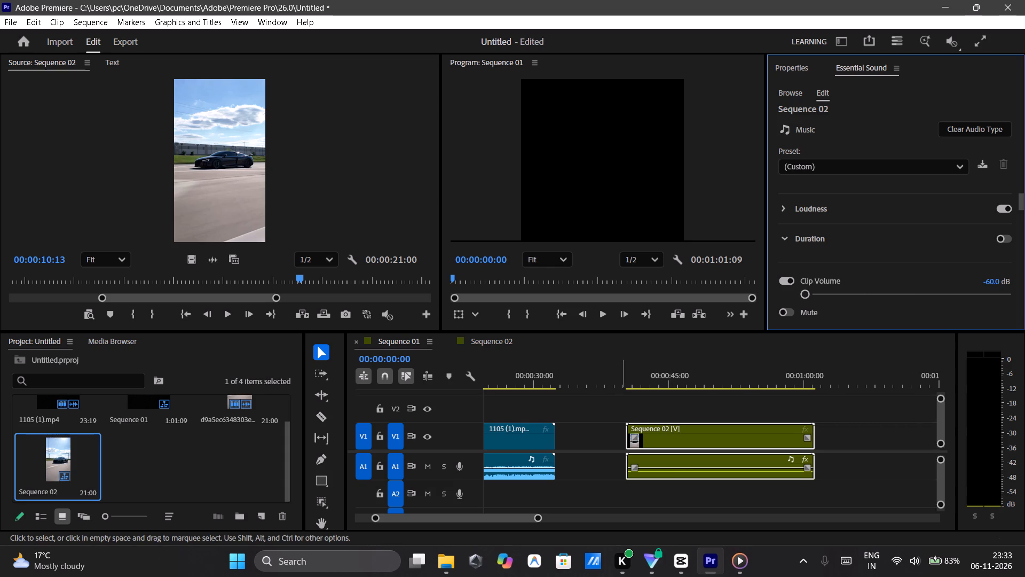
click(619, 409)
click(608, 403)
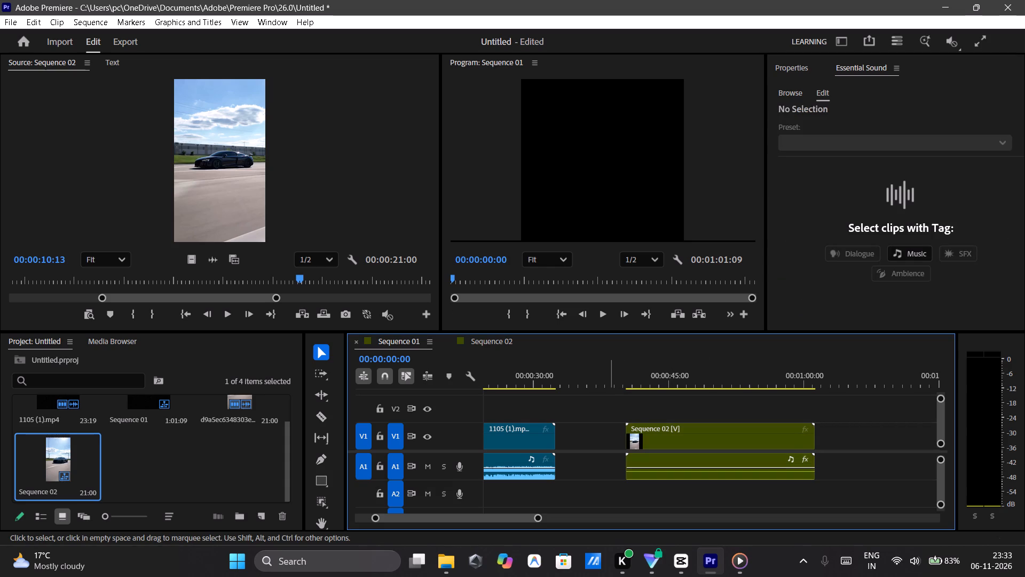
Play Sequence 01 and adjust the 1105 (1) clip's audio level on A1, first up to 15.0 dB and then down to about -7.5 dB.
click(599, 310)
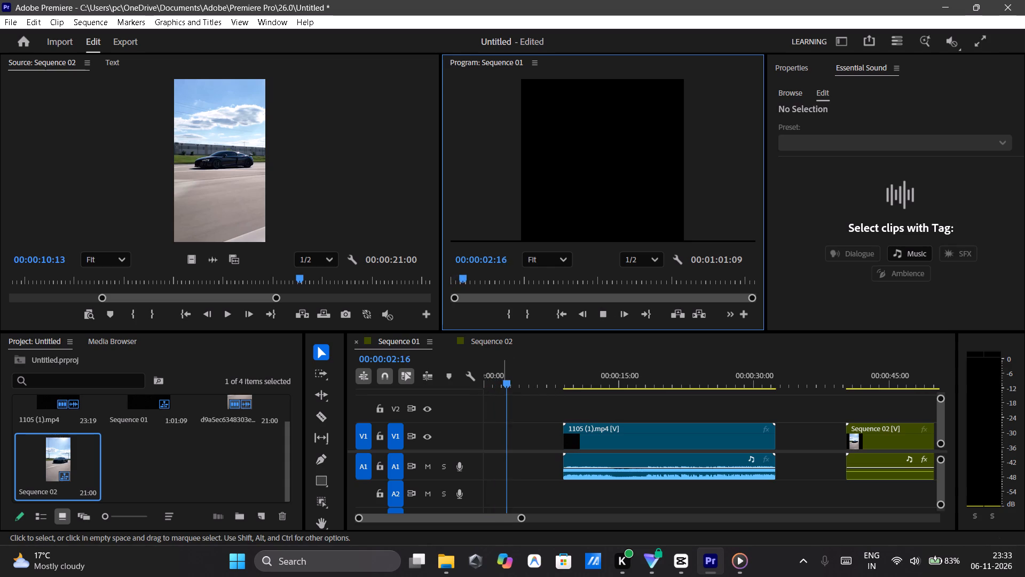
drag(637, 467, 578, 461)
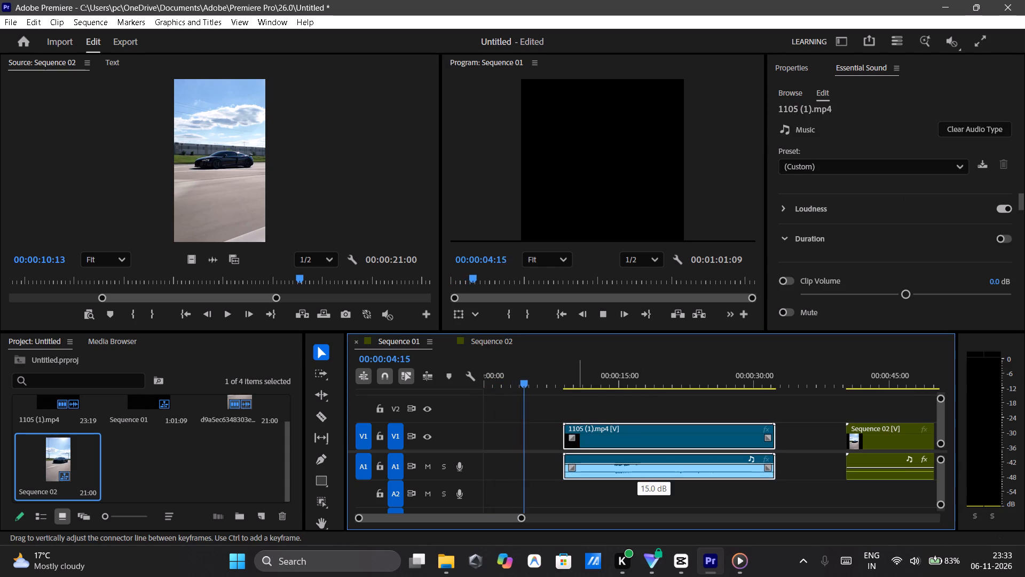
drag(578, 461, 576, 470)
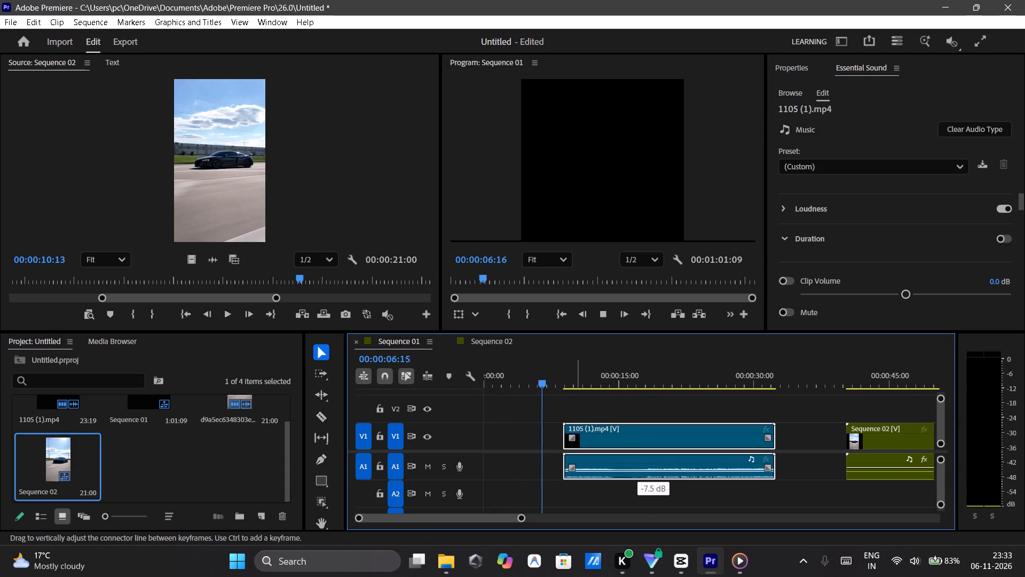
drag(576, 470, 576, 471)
Move the 1105 (1) clip with its audio to the very start of Sequence 01 and deselect it.
drag(658, 433, 572, 443)
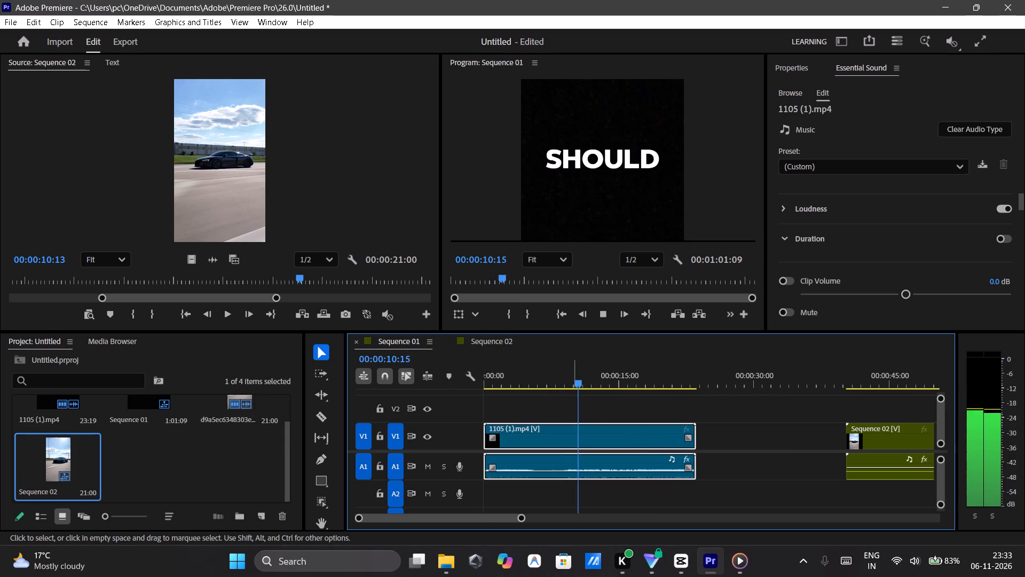
double_click(502, 406)
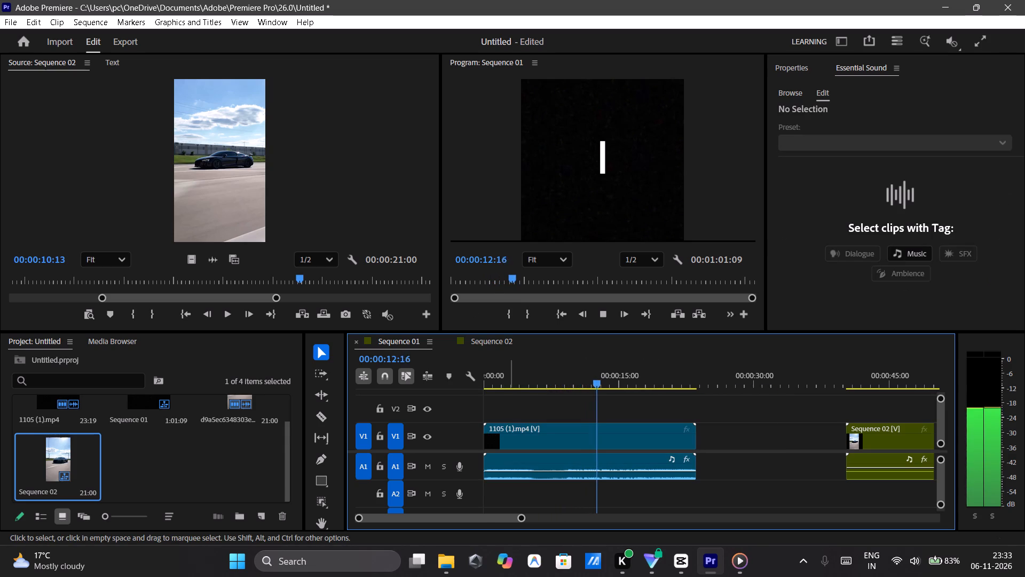
Play Sequence 01 from 00:00:00:00 and raise the 1105 (1) clip's audio level on A1 while listening.
drag(602, 406, 427, 418)
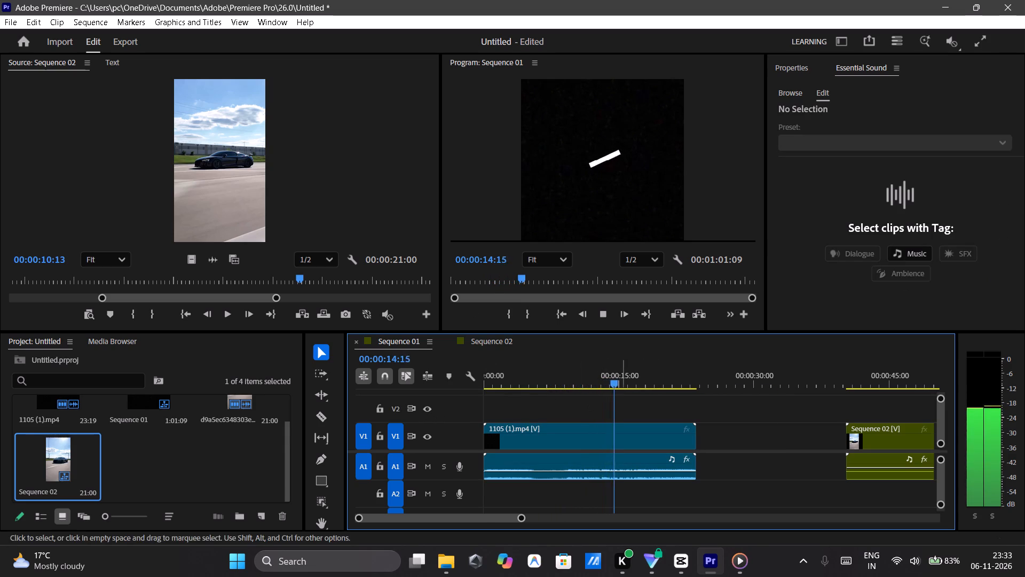
drag(618, 407, 431, 411)
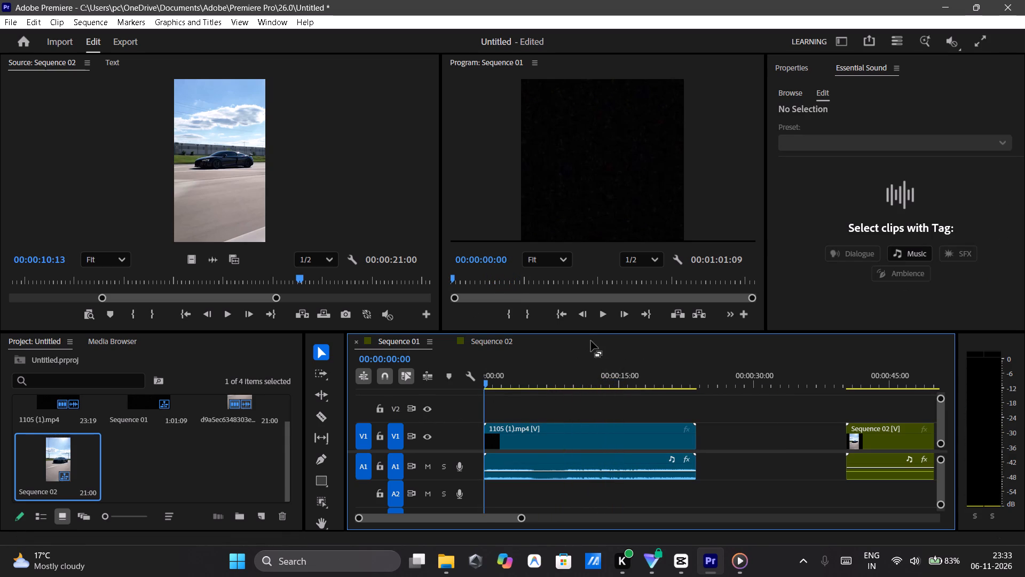
click(598, 316)
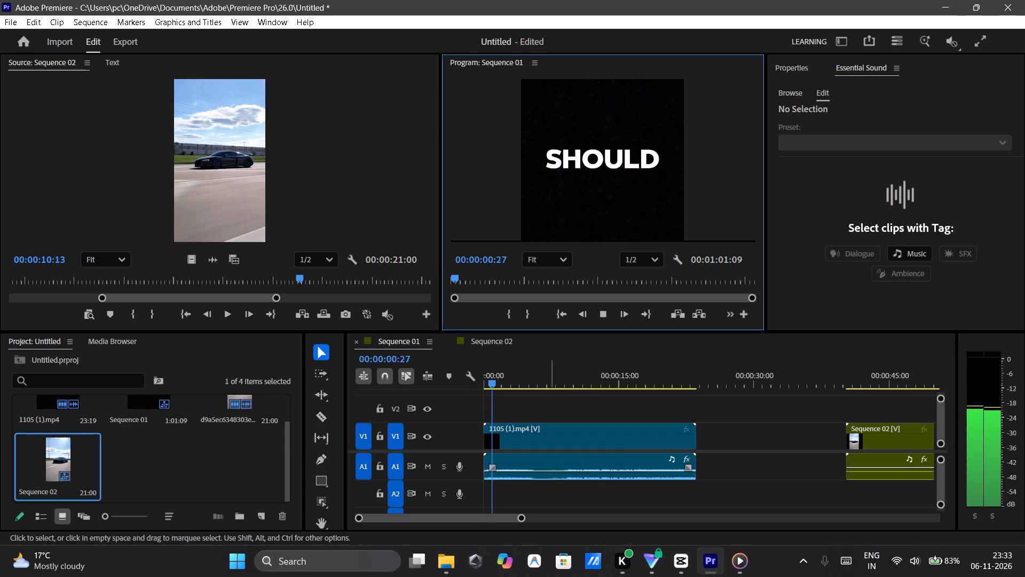
click(547, 469)
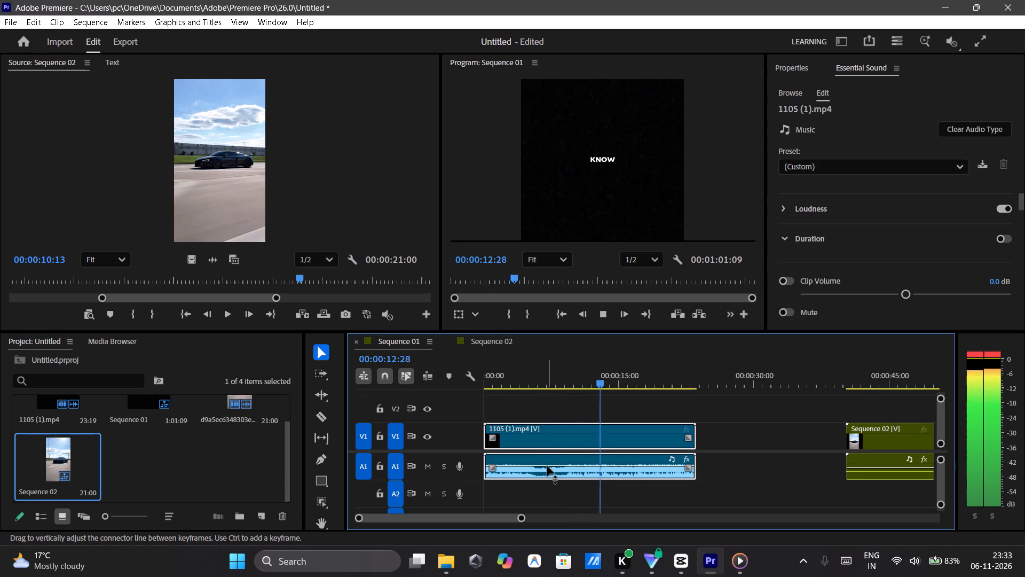
click(547, 469)
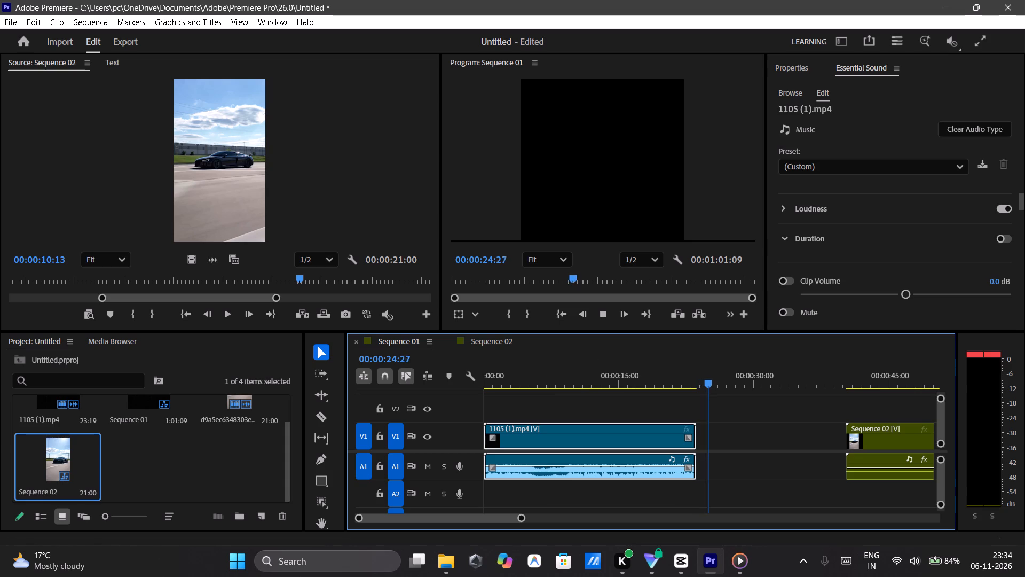
Play the nested Sequence 02 car footage from about 00:00:39 to look for a suitable cut point.
scroll(791, 409, left, 1)
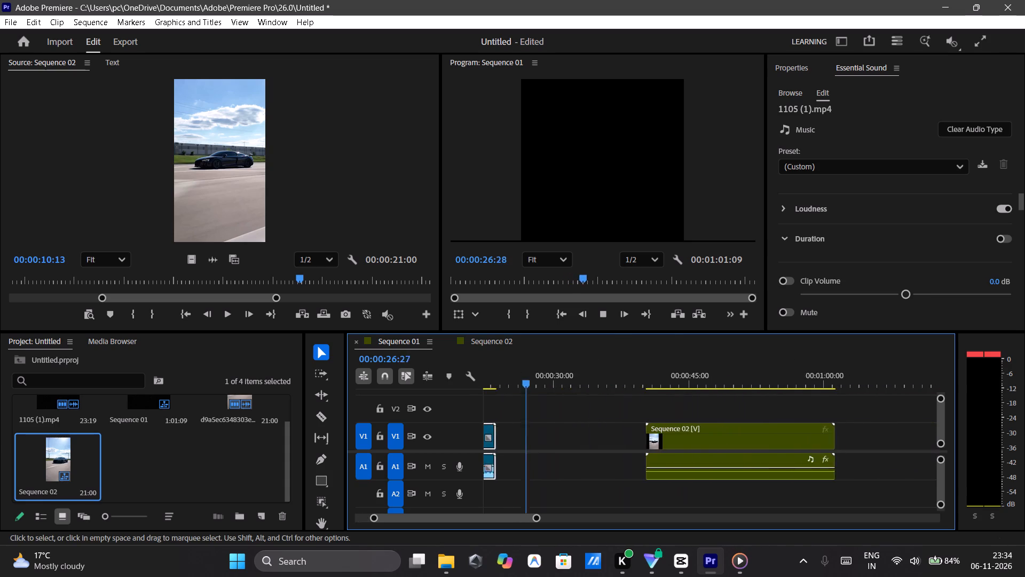
scroll(791, 409, left, 1)
drag(744, 400, 838, 379)
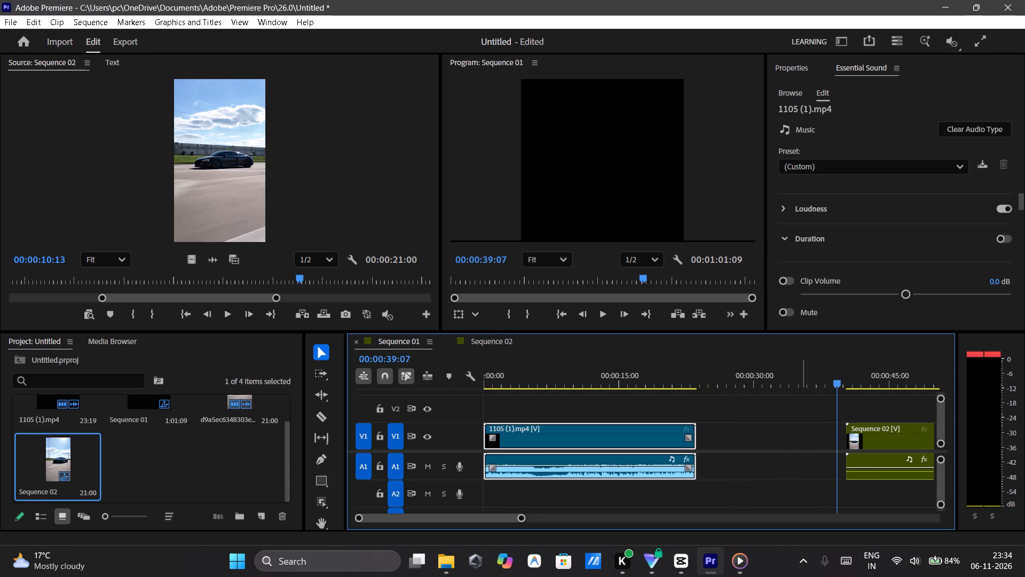
click(600, 315)
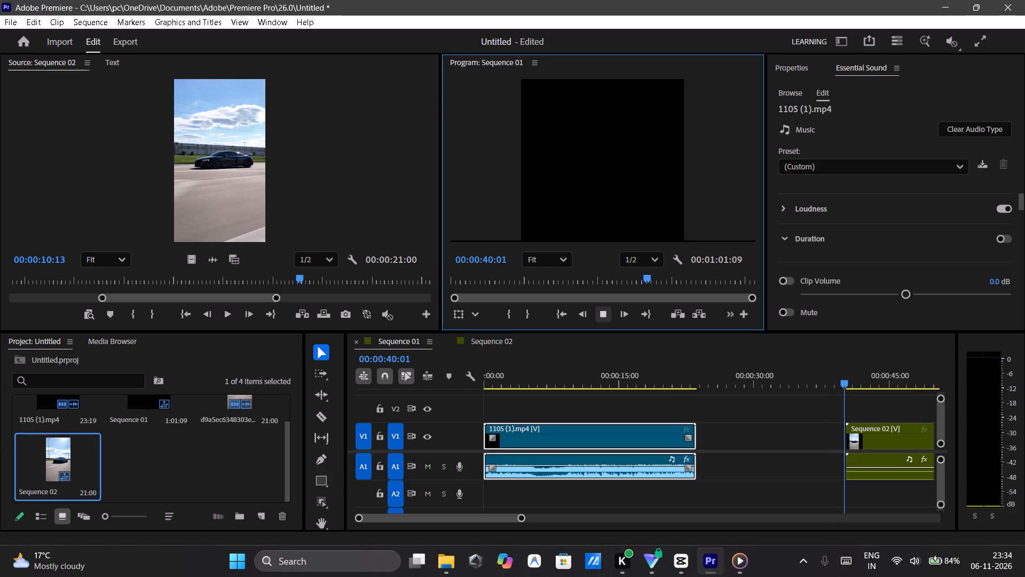
scroll(739, 428, left, 1)
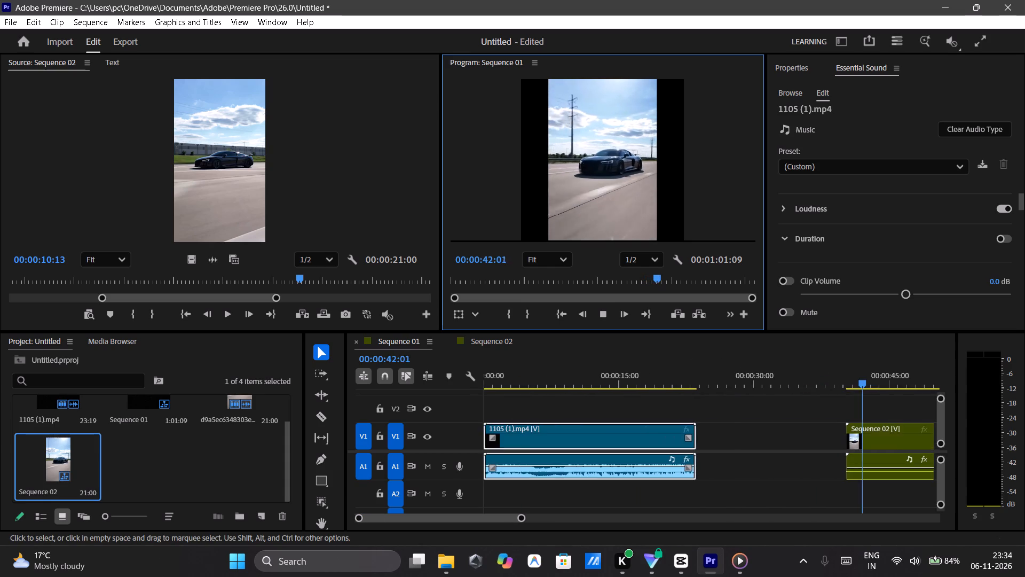
scroll(739, 428, left, 1)
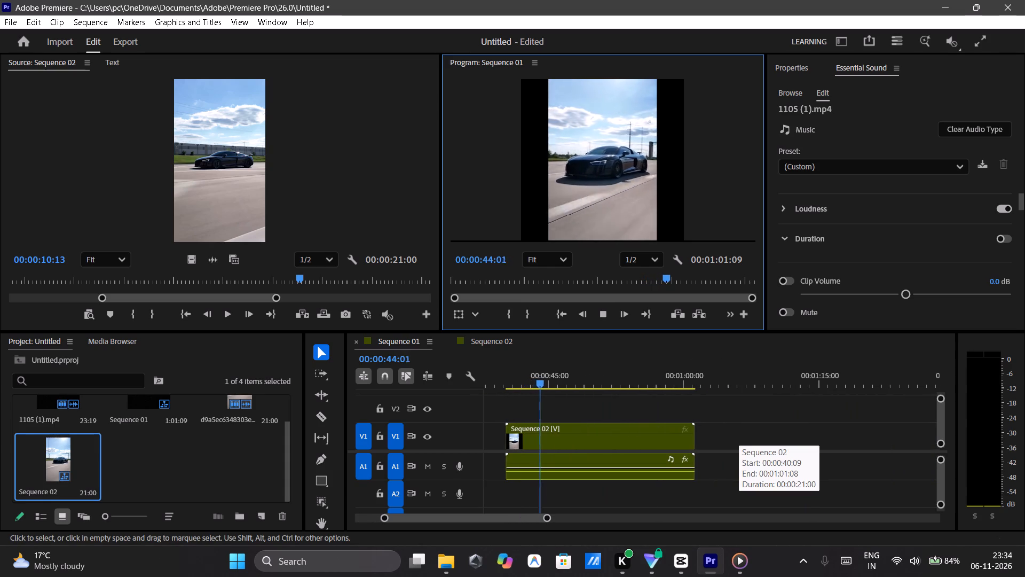
click(601, 313)
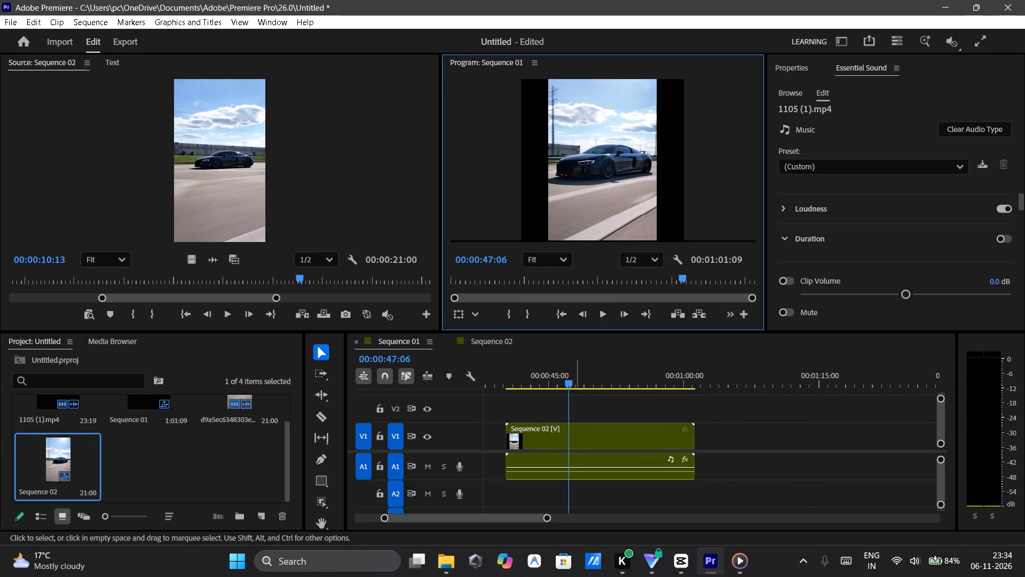
Split the nested Sequence 02 clip and its audio at 00:00:45:27 with the Razor tool, then return to the Selection tool.
drag(571, 400, 567, 400)
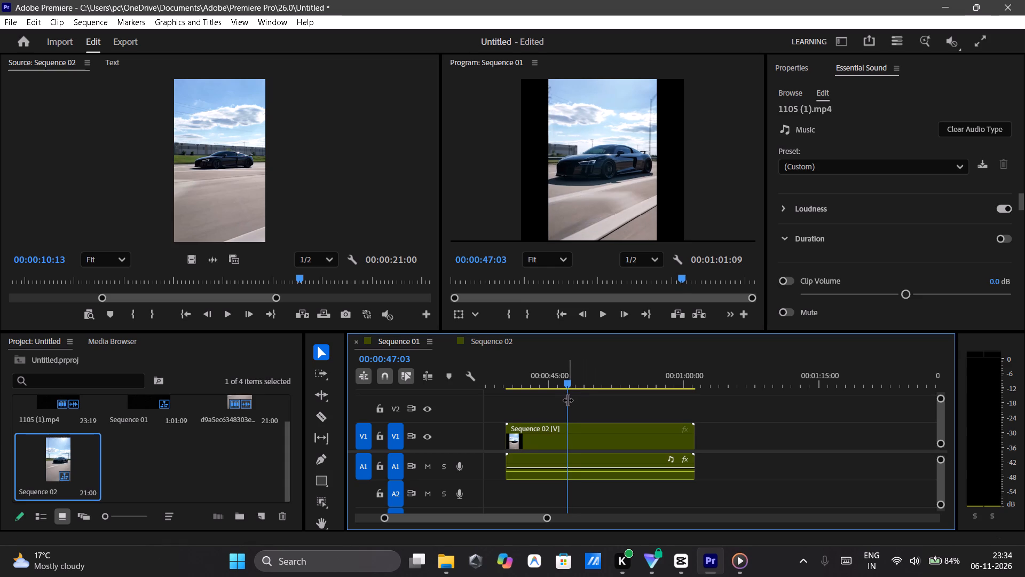
drag(567, 400, 559, 400)
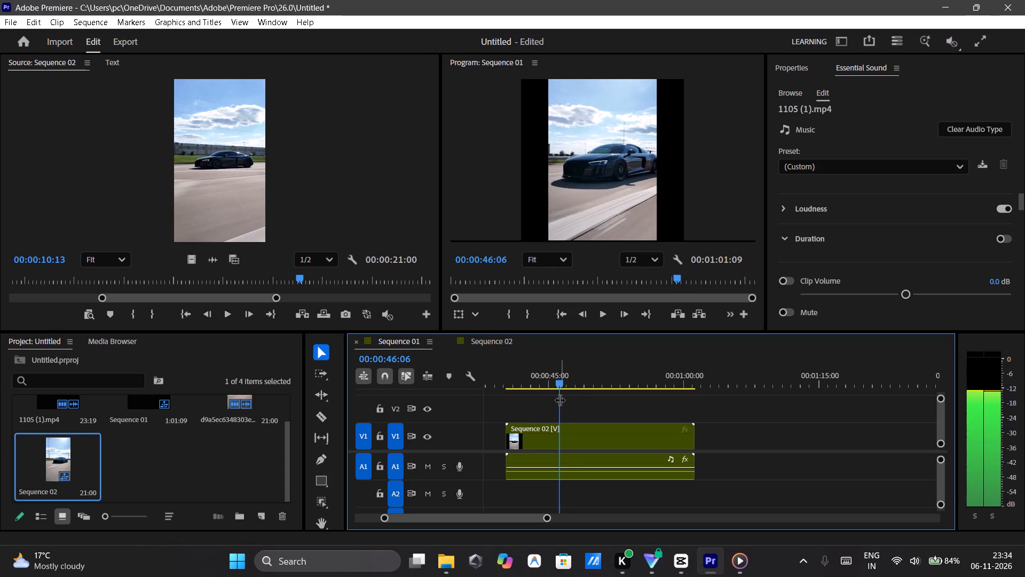
drag(559, 400, 557, 400)
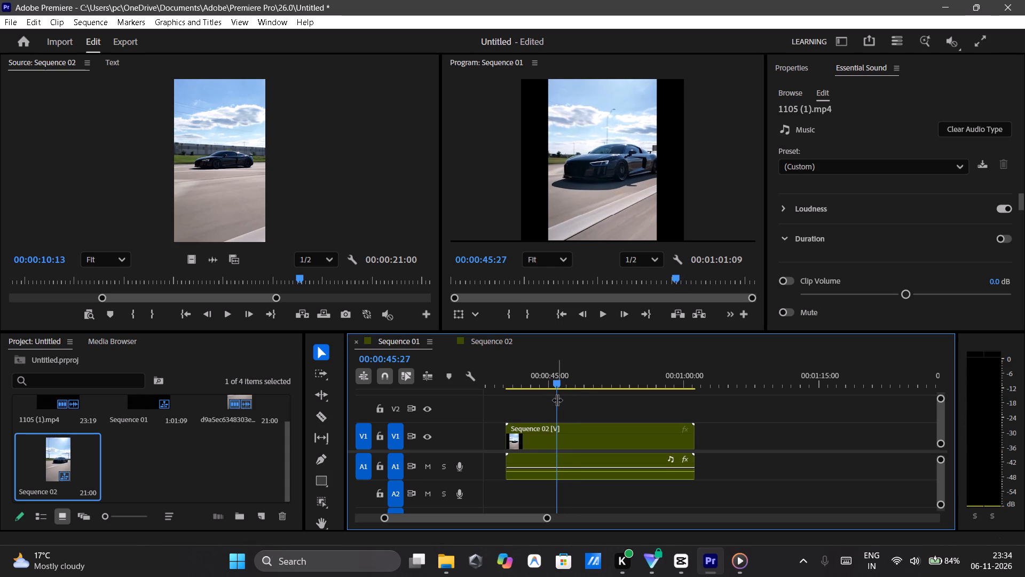
click(557, 439)
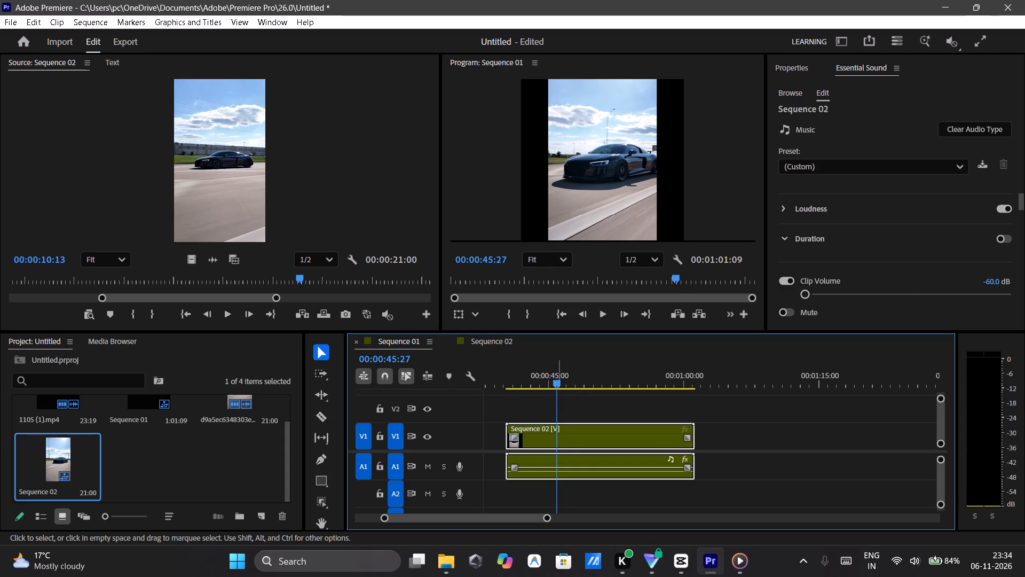
key(ctrl+b)
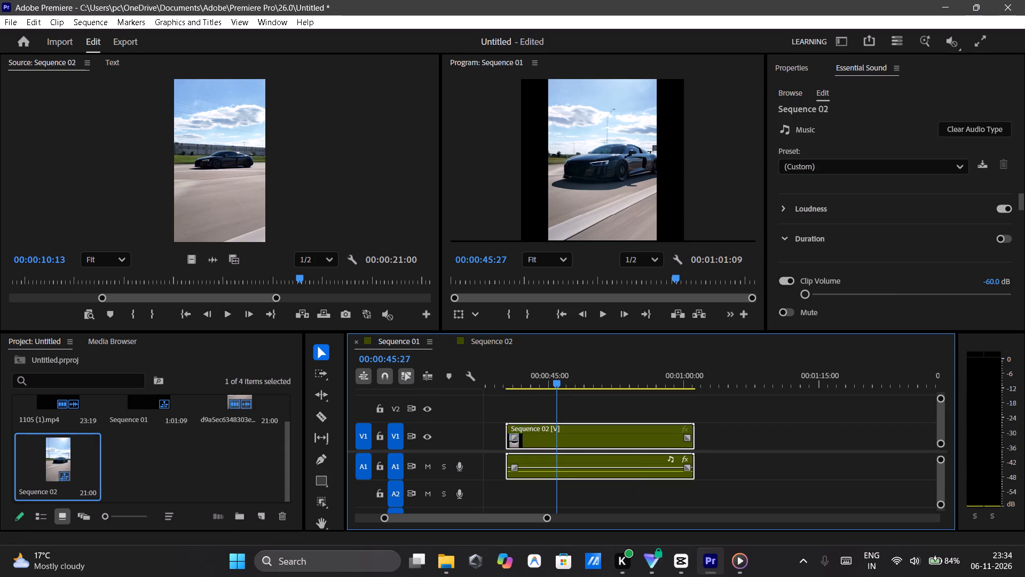
drag(318, 418, 540, 424)
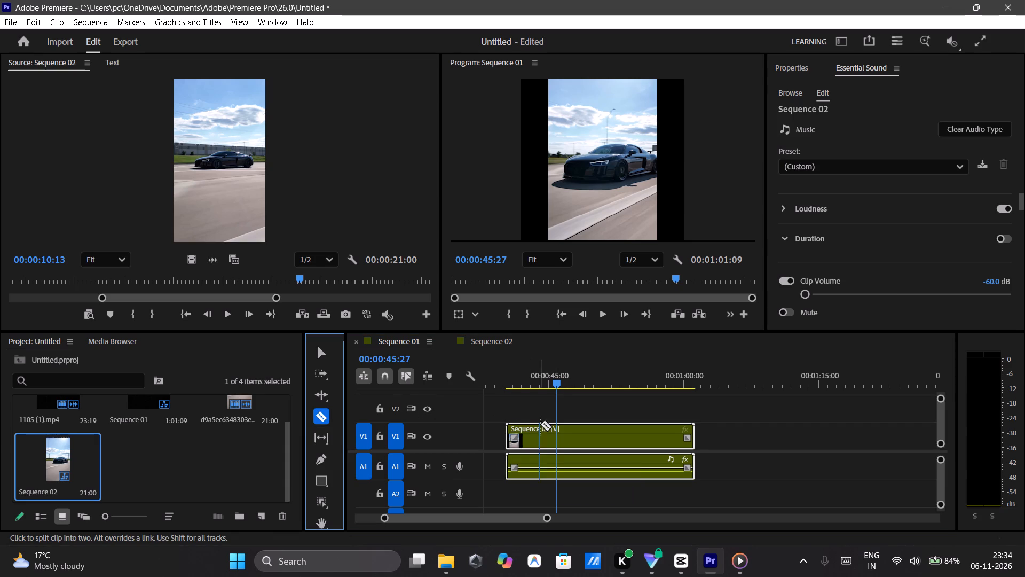
drag(540, 424, 554, 430)
click(554, 430)
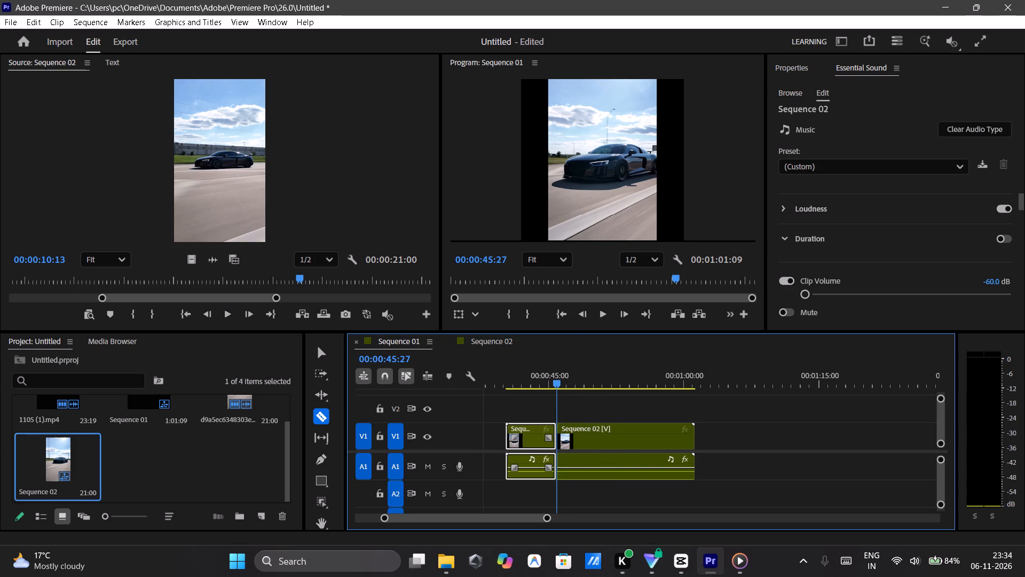
click(321, 413)
click(321, 354)
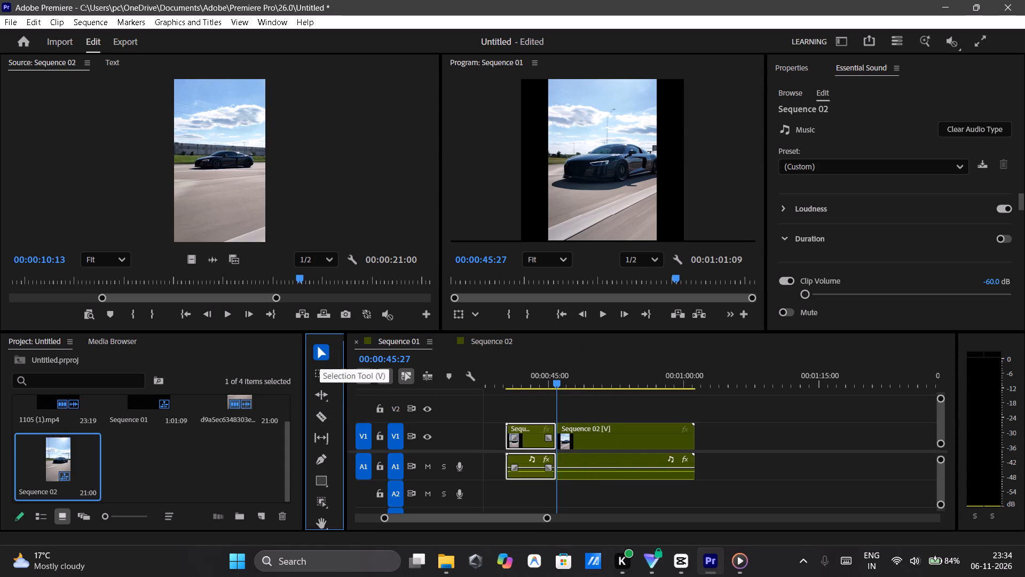
Clear the part of the nested Sequence 02 clip after the 00:00:45:27 cut, including its audio.
right_click(600, 451)
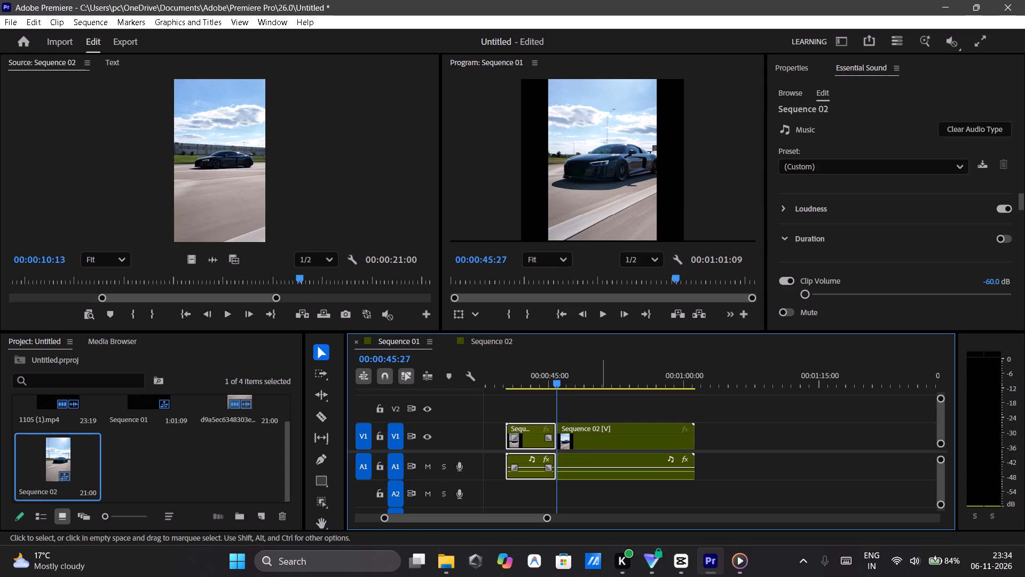
click(605, 435)
right_click(605, 435)
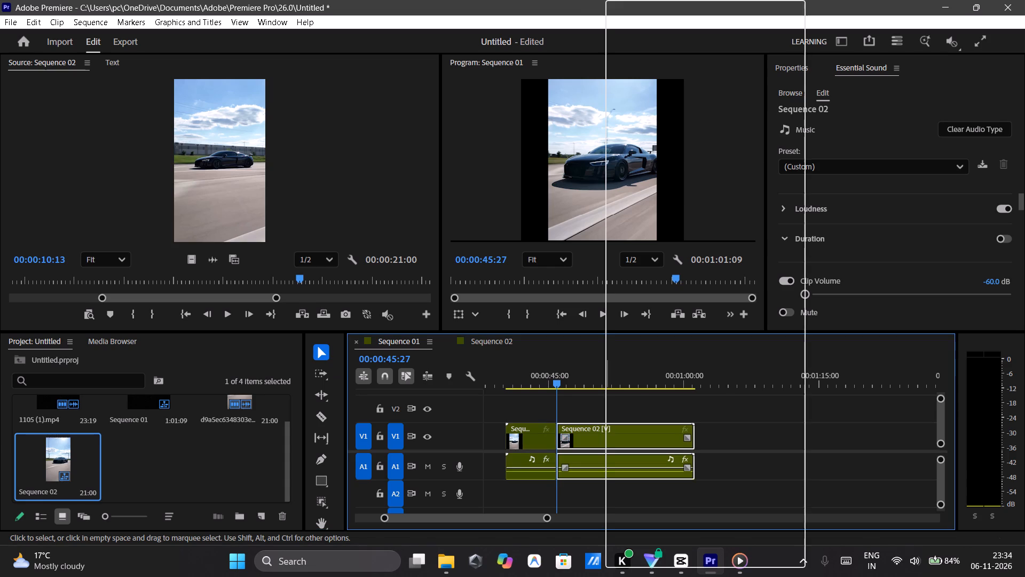
click(713, 77)
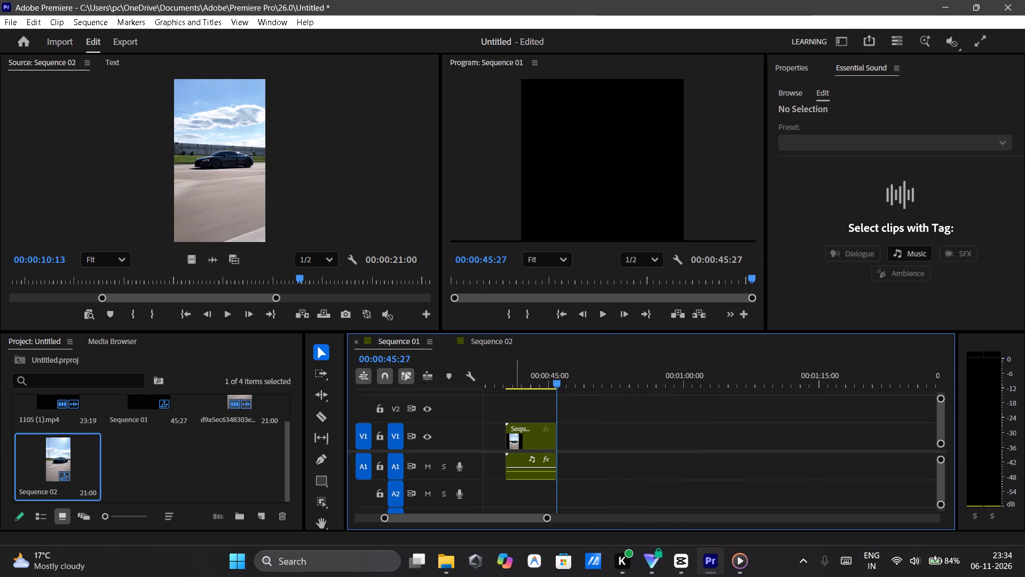
Play back the shortened Sequence 02 clip from about 00:00:40 to its end, repeating to check the trimmed car footage.
drag(557, 404, 504, 408)
click(504, 408)
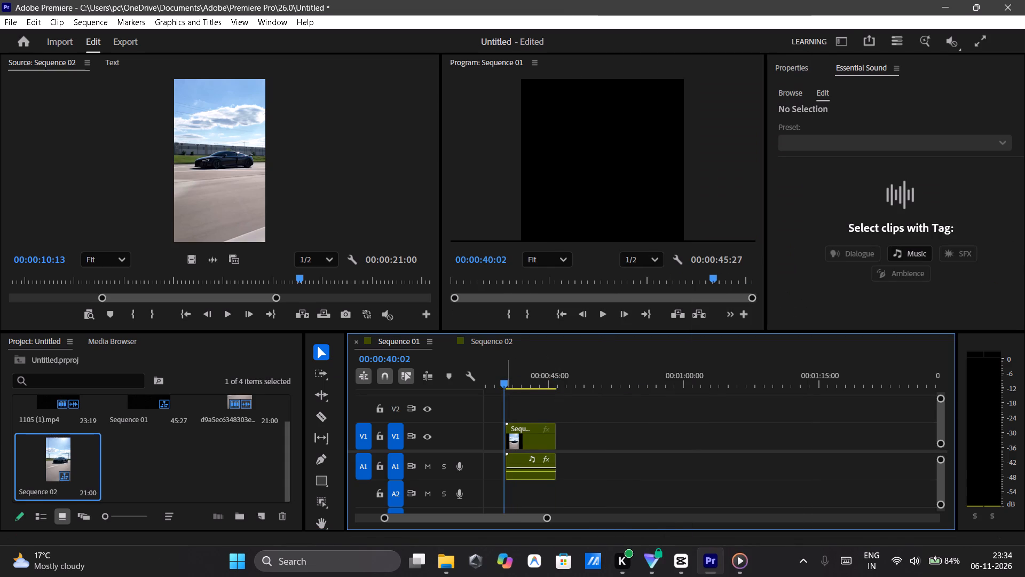
click(605, 316)
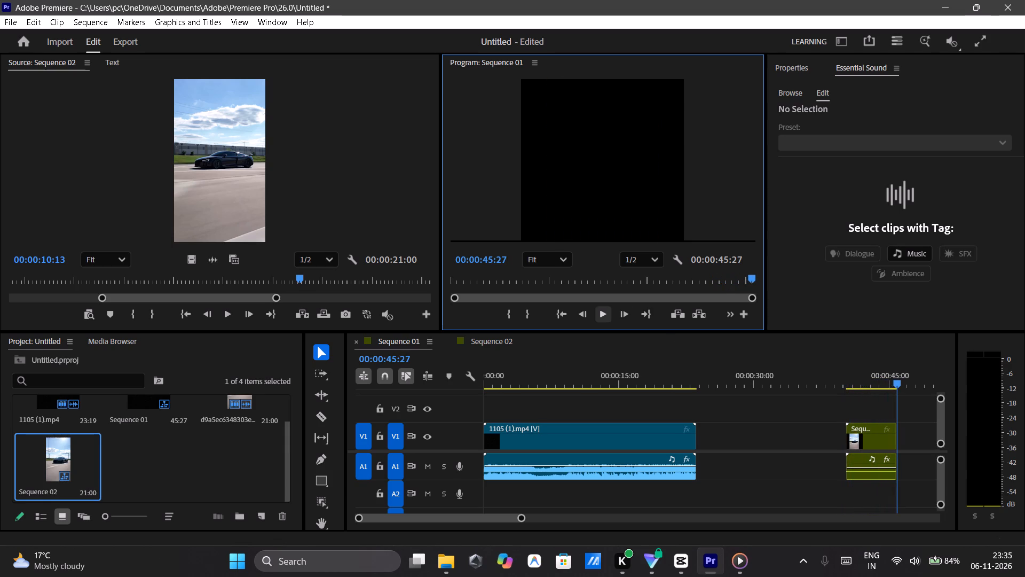
scroll(693, 429, left, 1)
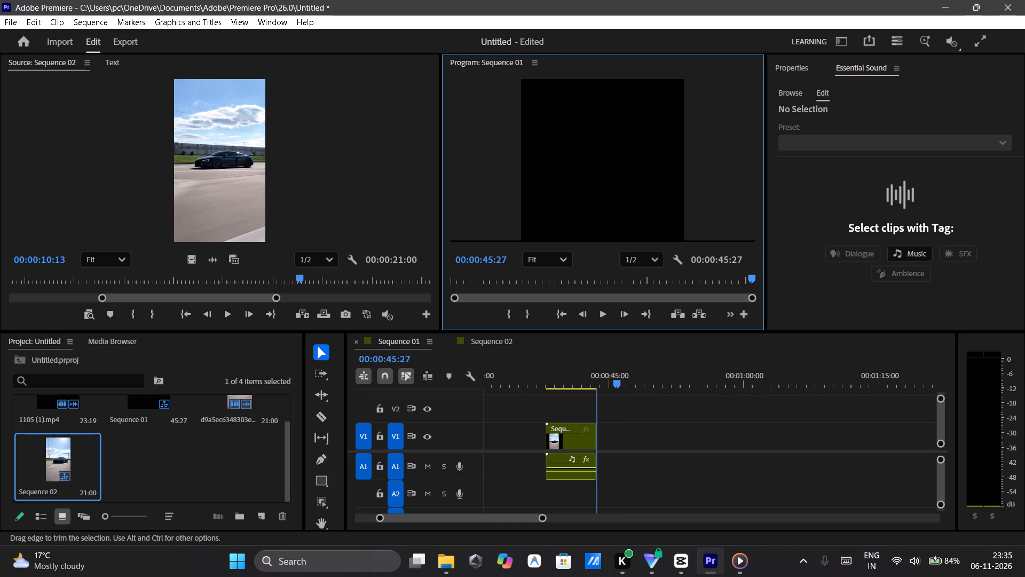
scroll(693, 429, left, 1)
click(596, 399)
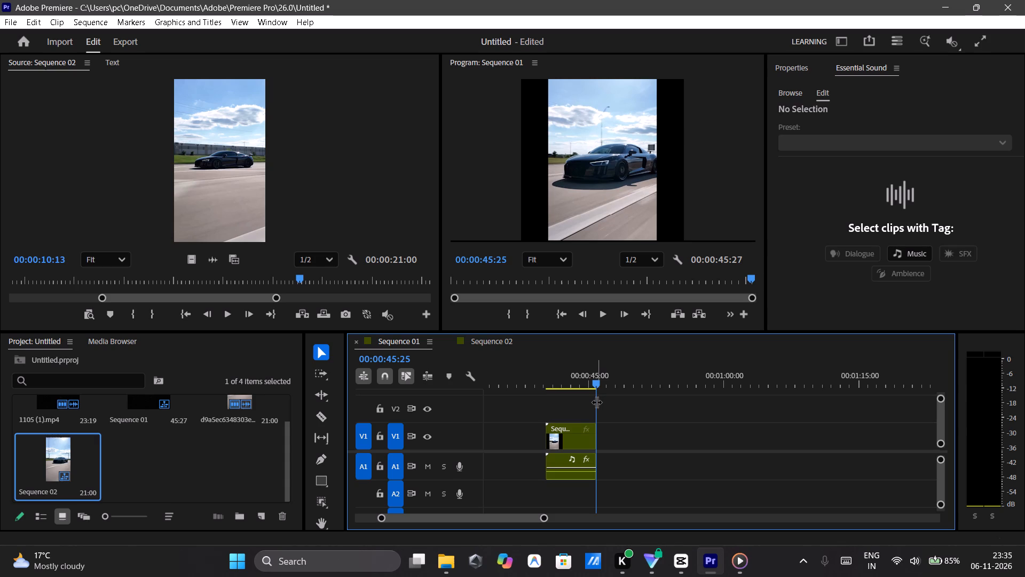
scroll(596, 402, right, 1)
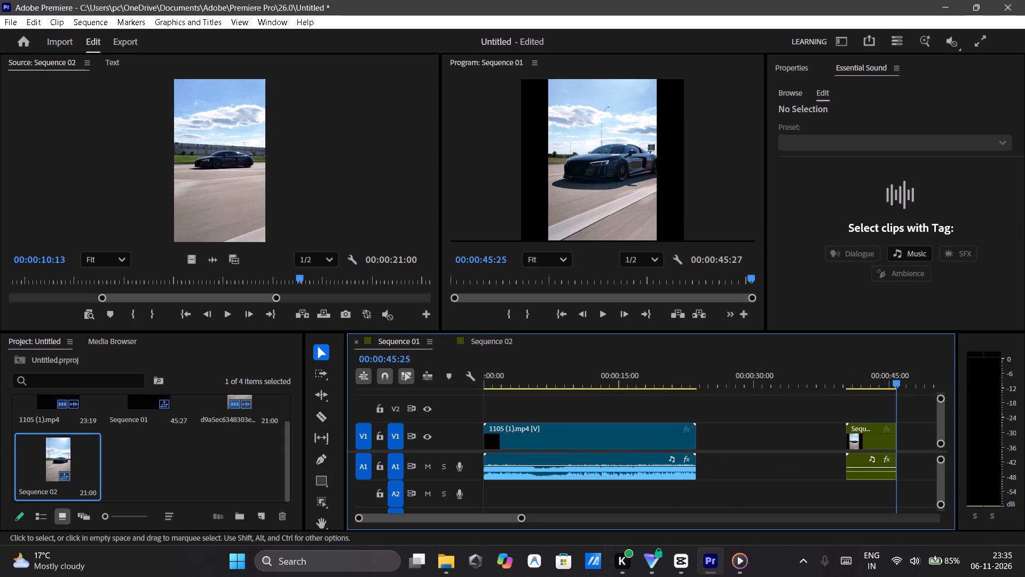
click(767, 404)
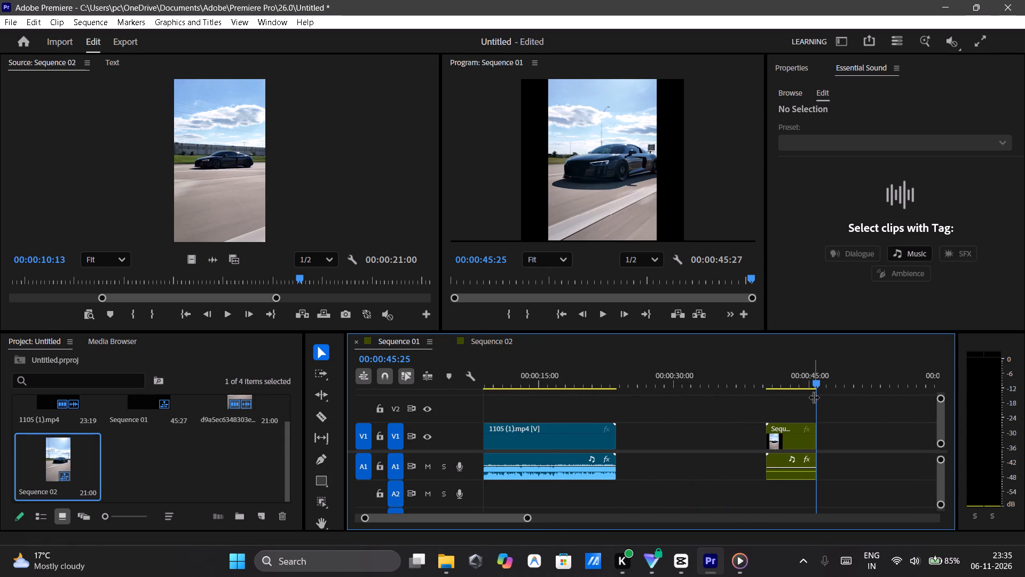
drag(814, 397, 763, 403)
click(604, 314)
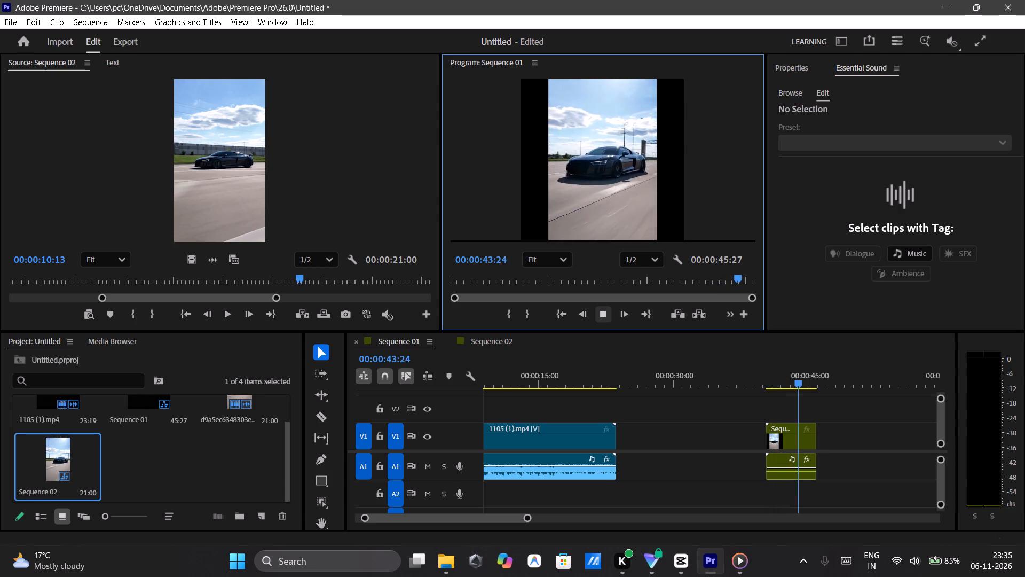
click(604, 314)
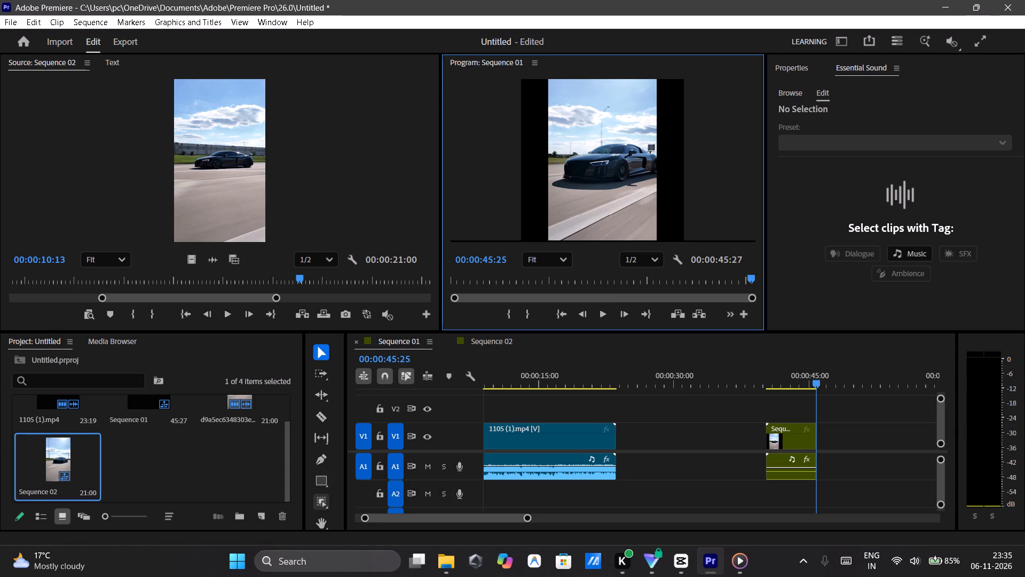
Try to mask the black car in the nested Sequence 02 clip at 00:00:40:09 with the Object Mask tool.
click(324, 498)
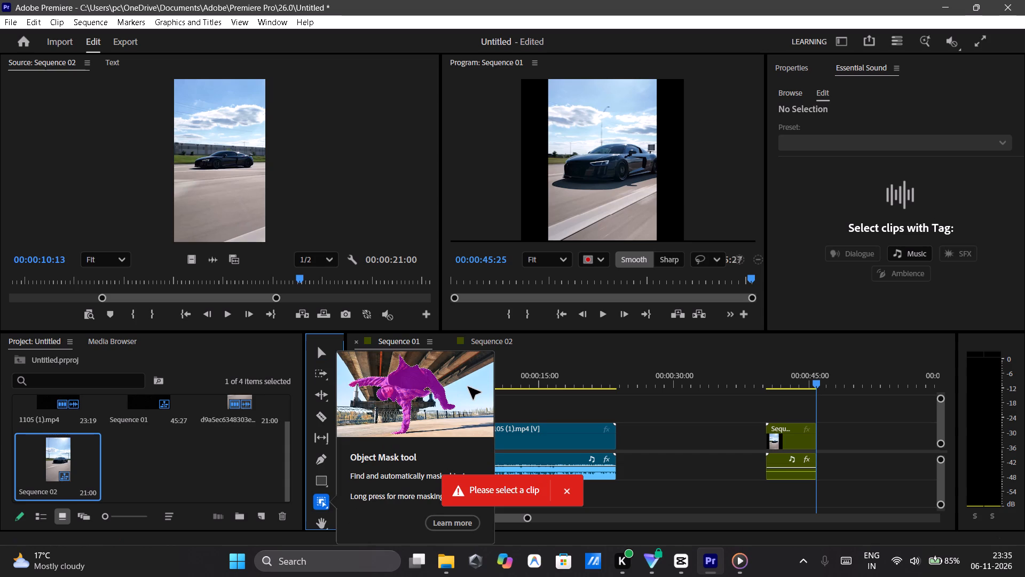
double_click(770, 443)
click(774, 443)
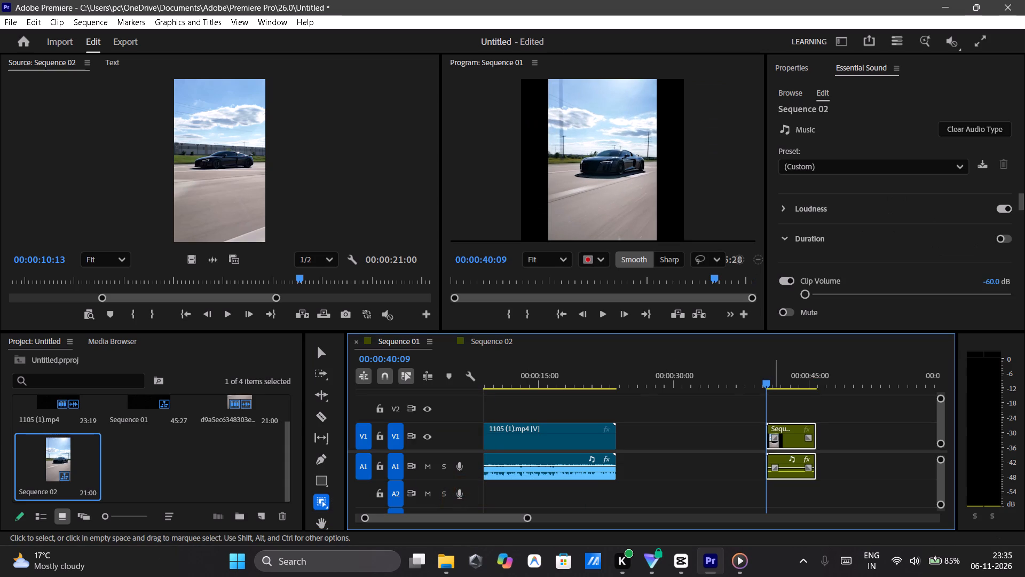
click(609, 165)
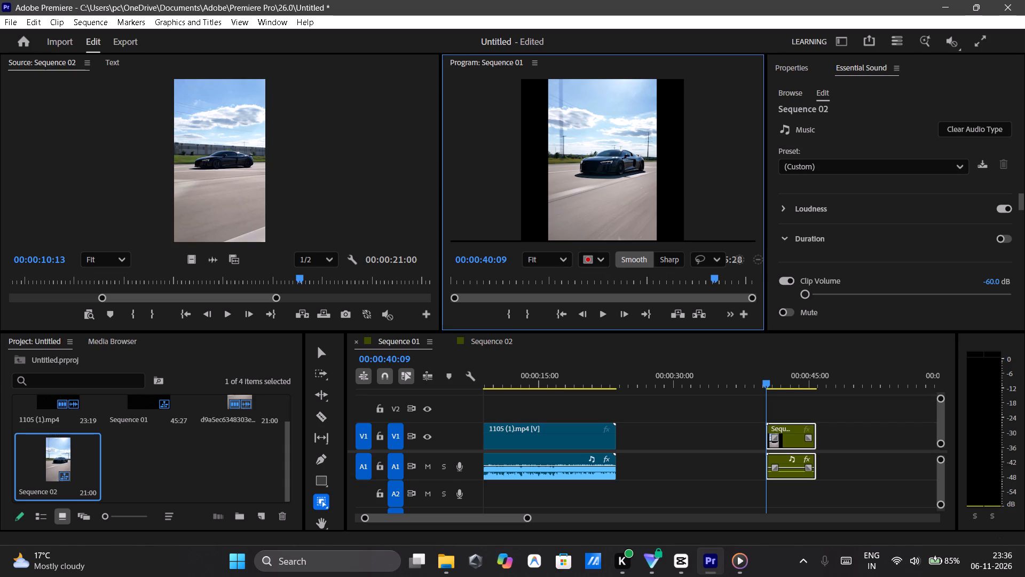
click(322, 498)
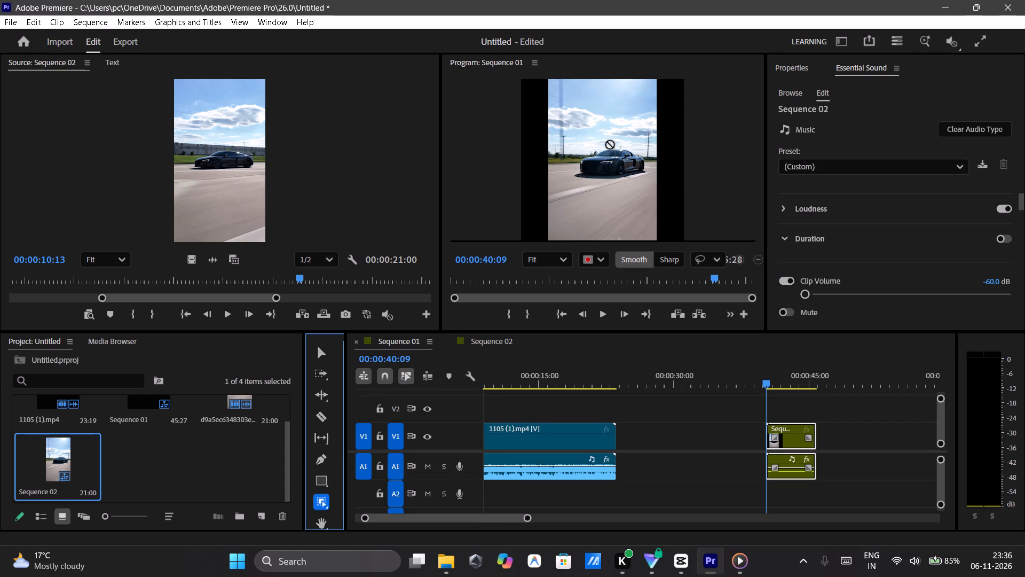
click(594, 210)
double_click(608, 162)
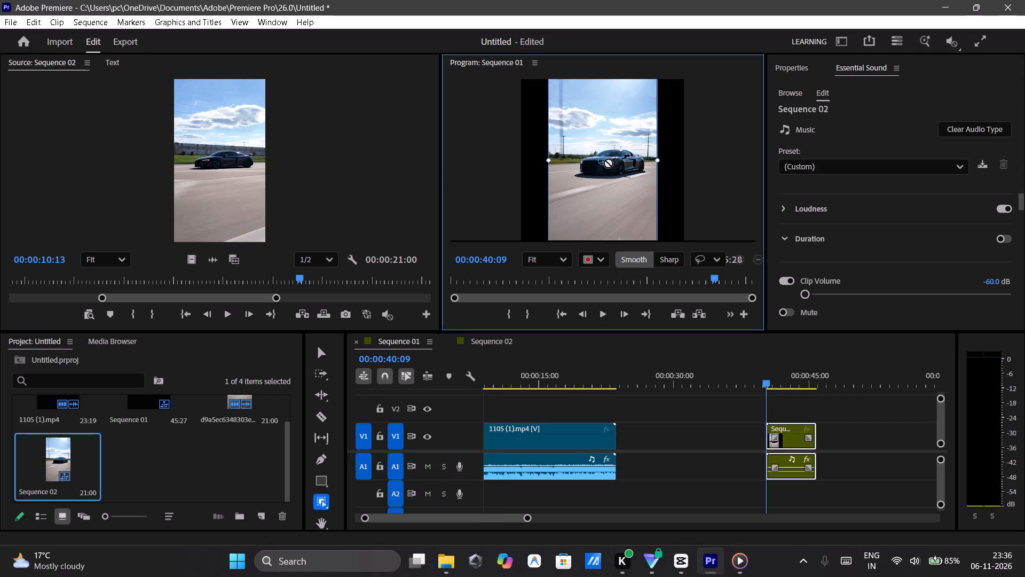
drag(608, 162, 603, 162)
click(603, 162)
Reposition the nested Sequence 02 picture within the program frame, leaving it slightly right of and above its original placement.
drag(601, 159, 618, 170)
scroll(618, 170, left, 1)
drag(597, 156, 605, 159)
drag(605, 159, 605, 162)
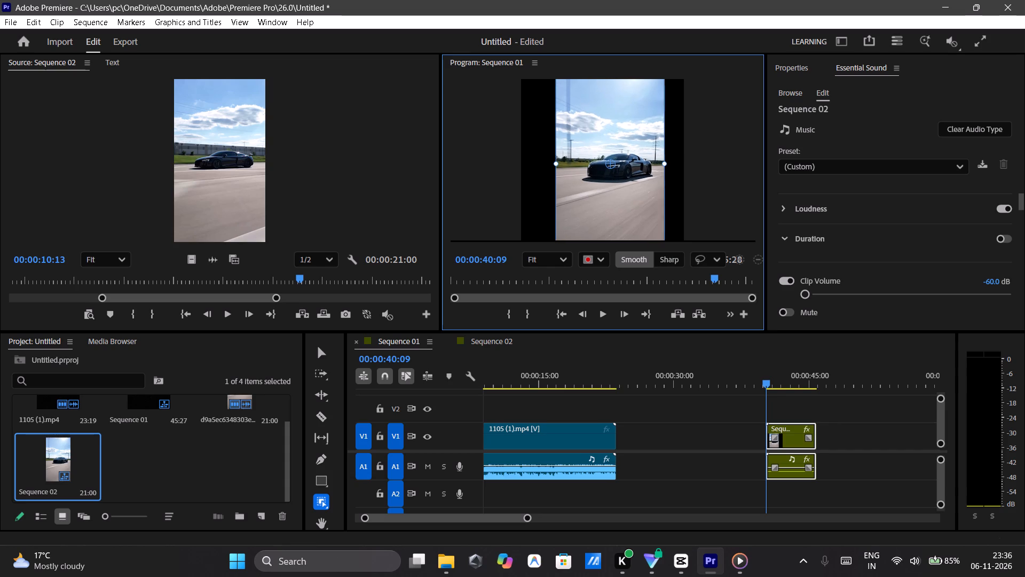
drag(605, 162, 605, 170)
drag(605, 170, 598, 168)
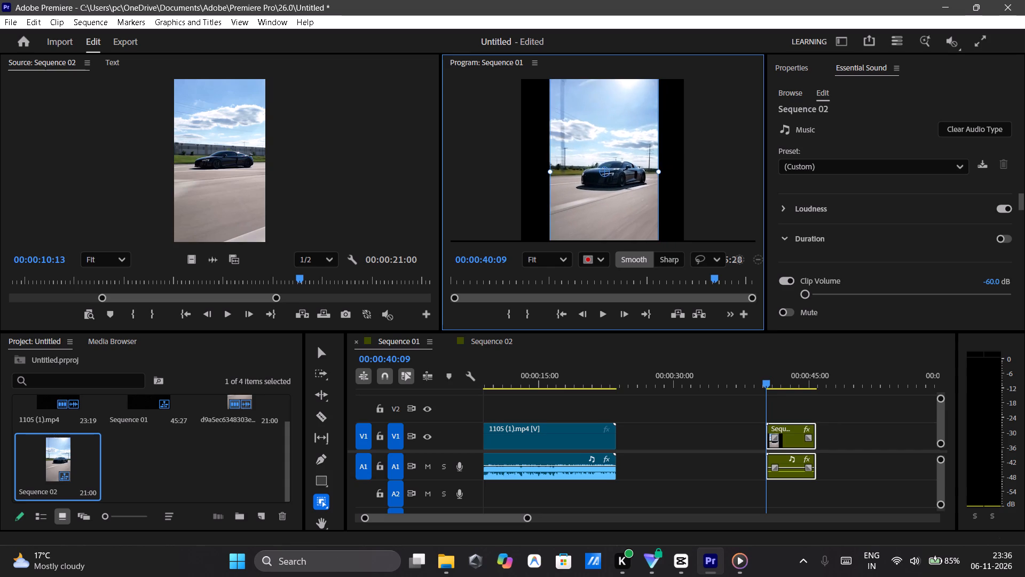
drag(598, 168, 600, 151)
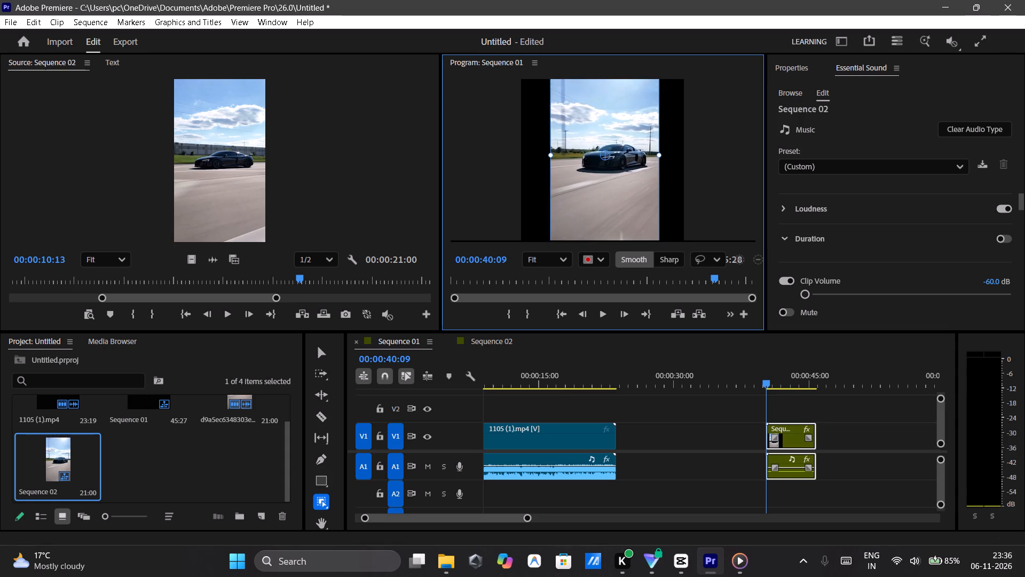
drag(600, 151, 601, 153)
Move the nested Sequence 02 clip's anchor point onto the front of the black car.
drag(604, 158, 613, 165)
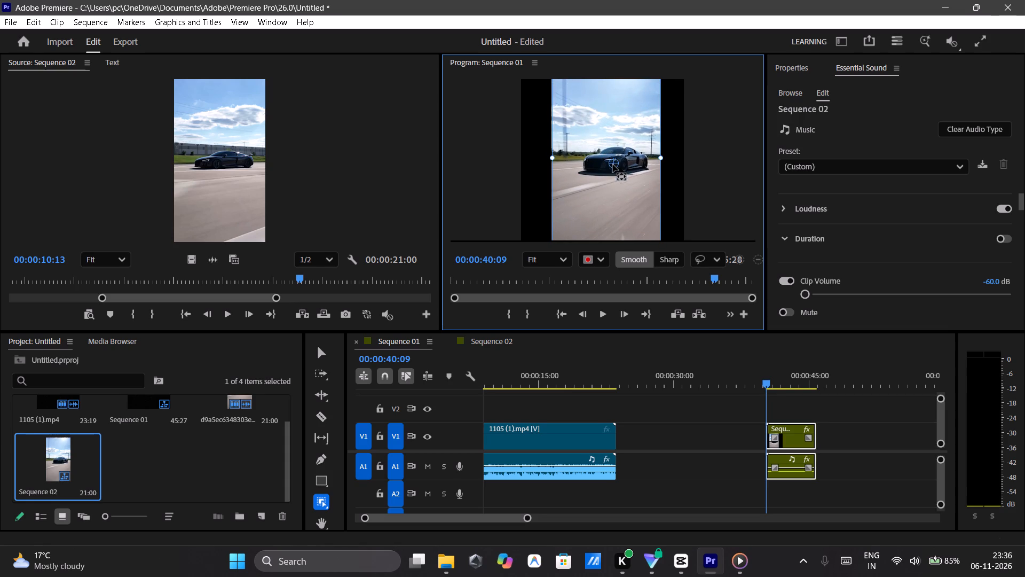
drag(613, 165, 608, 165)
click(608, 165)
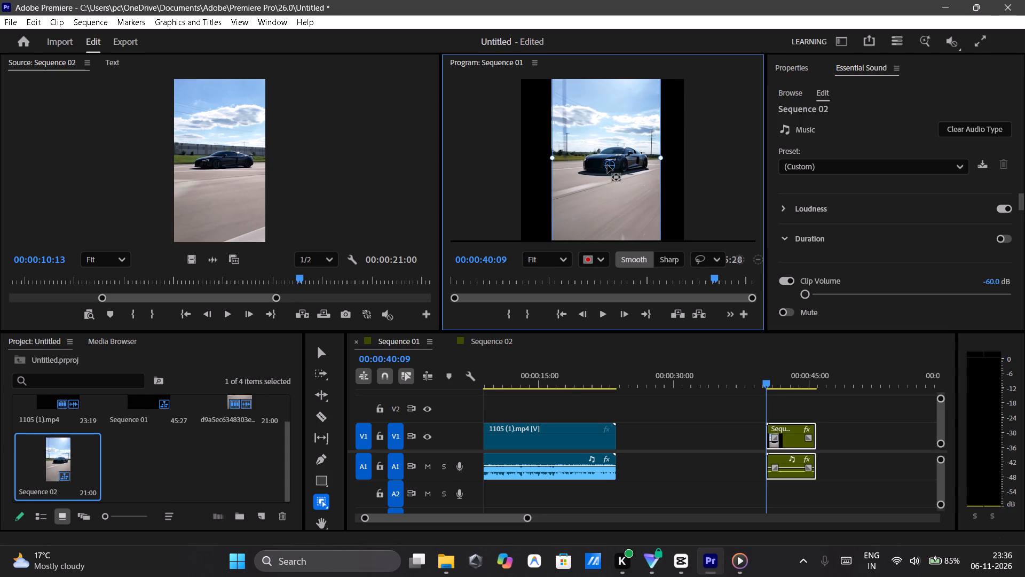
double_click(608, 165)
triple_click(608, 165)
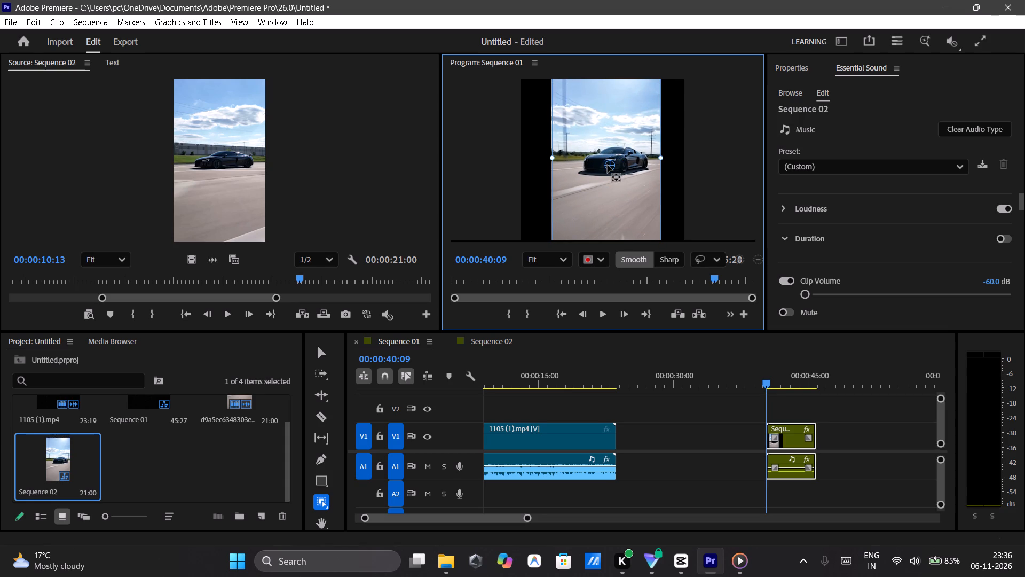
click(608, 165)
Play Sequence 01 from 00:00:39:10 to check the repositioned car footage, stopping at 00:00:41:07.
click(760, 361)
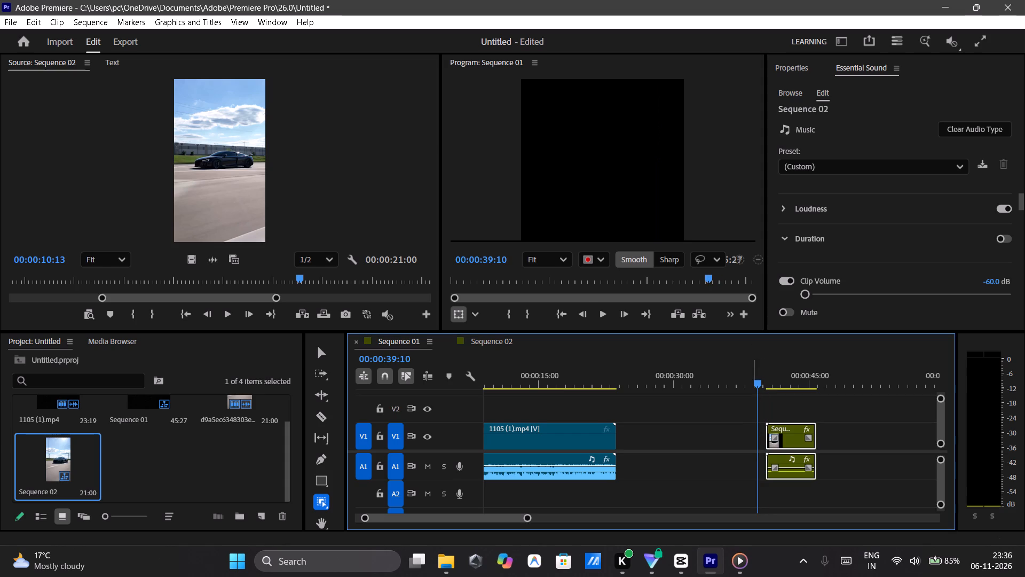
click(603, 317)
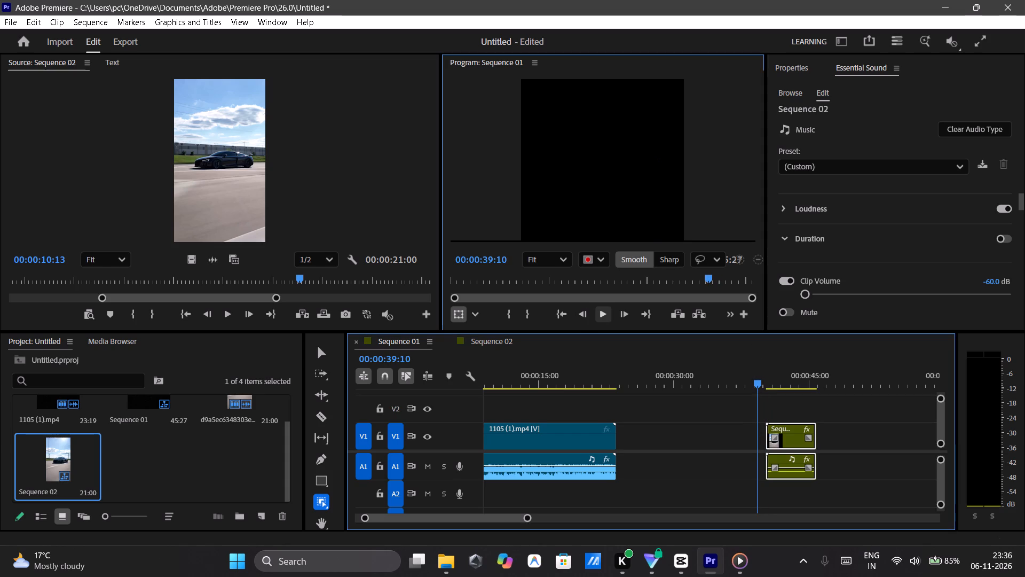
click(603, 317)
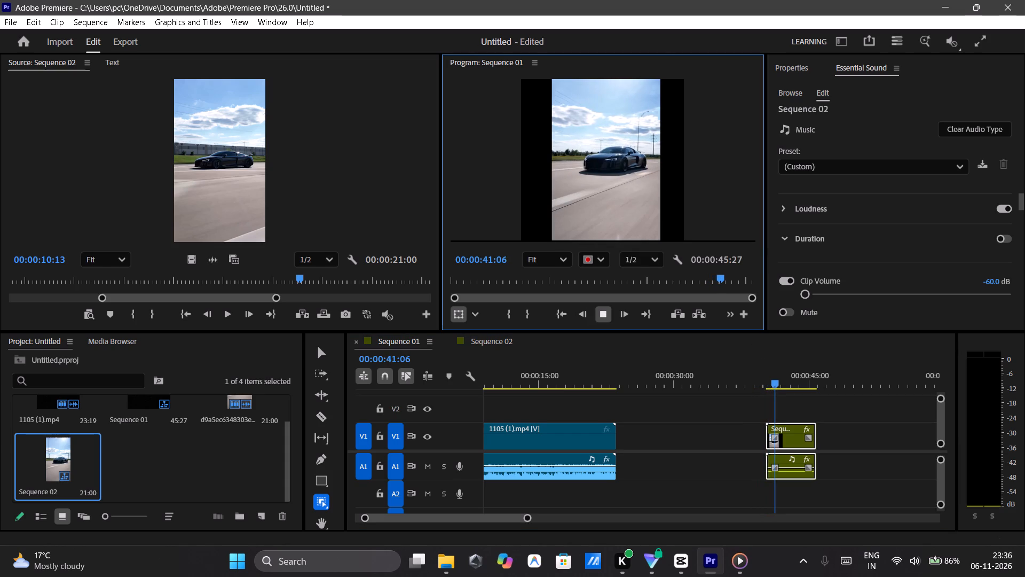
click(787, 436)
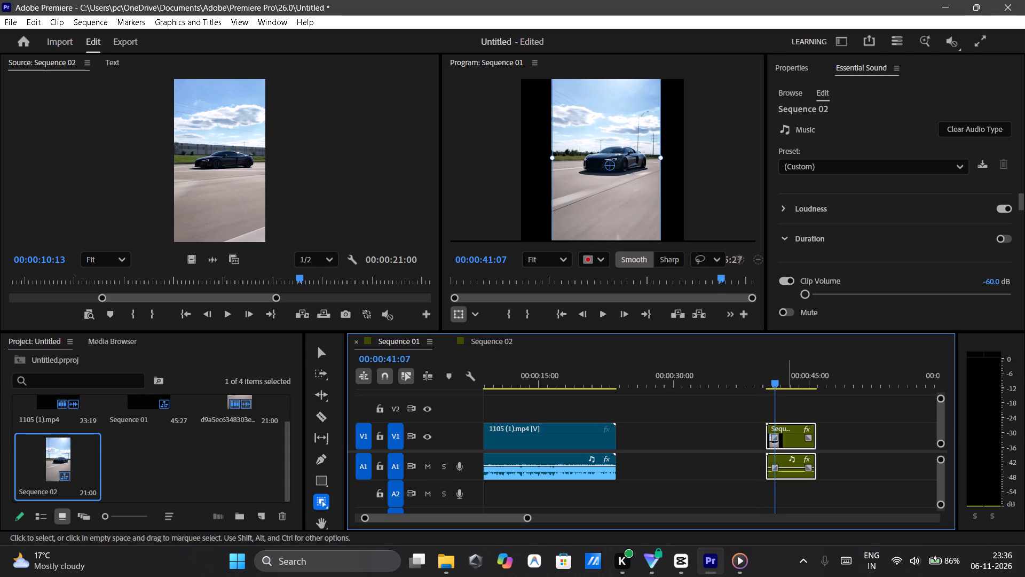
Try again to mask the car at 00:00:41:07, moving the clip's anchor point to the road just below the car's front.
click(320, 503)
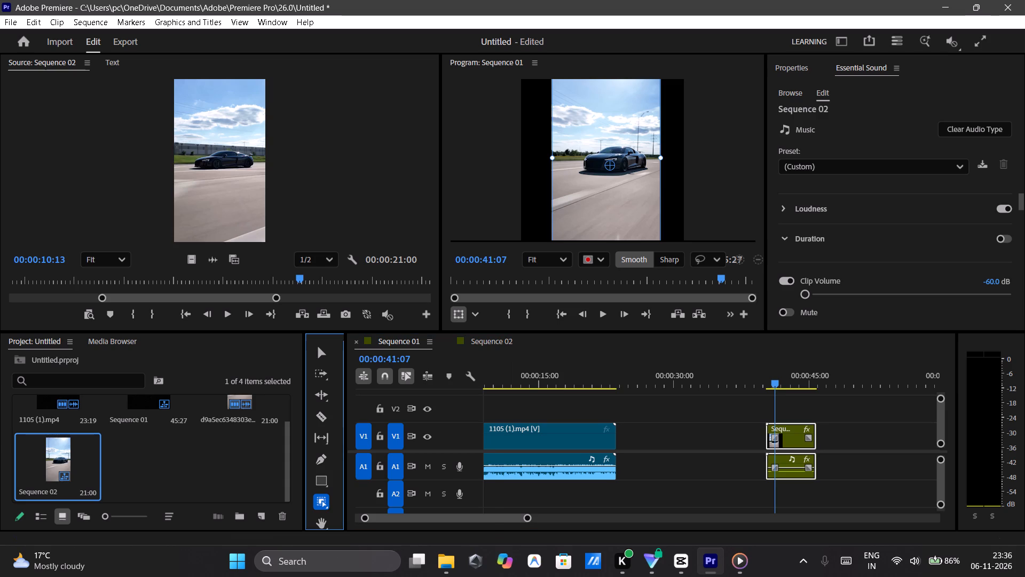
click(607, 167)
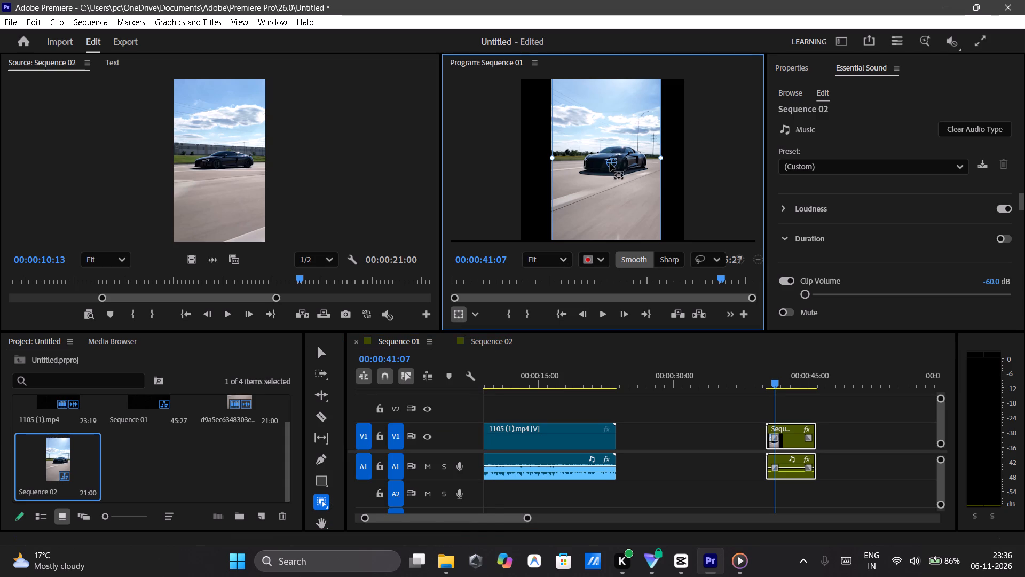
drag(609, 163, 598, 171)
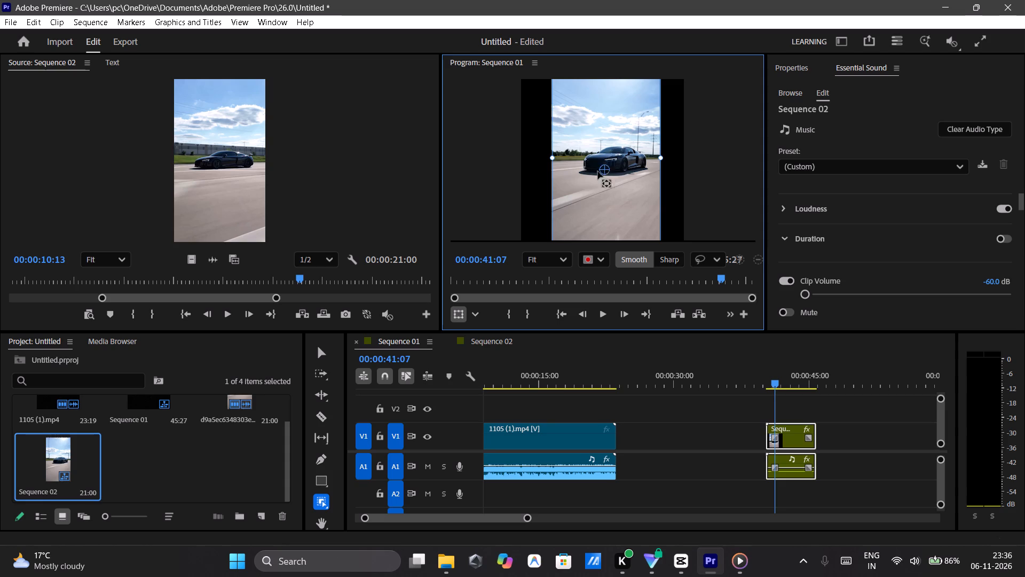
drag(598, 171, 600, 179)
click(600, 179)
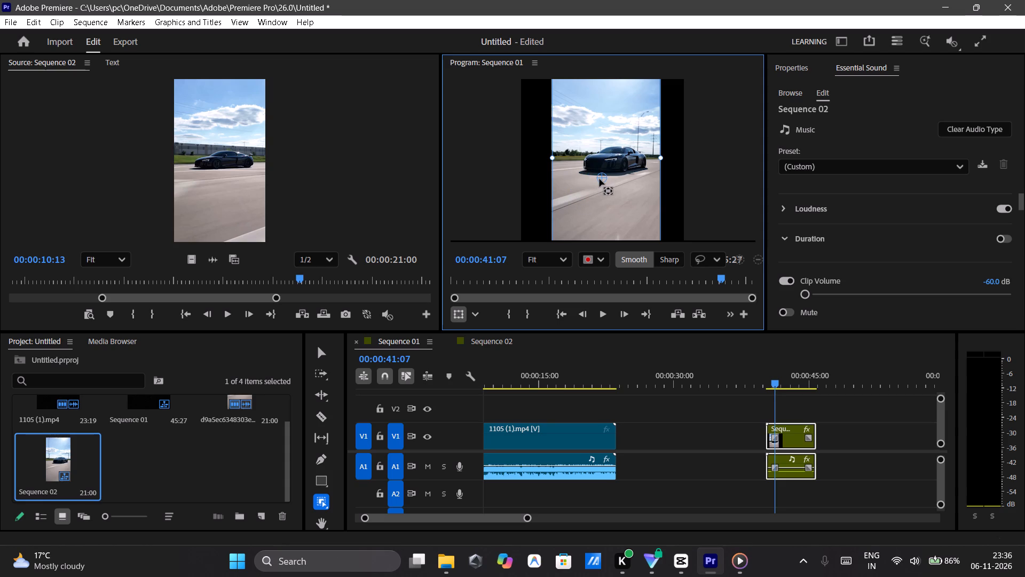
right_click(600, 179)
right_click(600, 179)
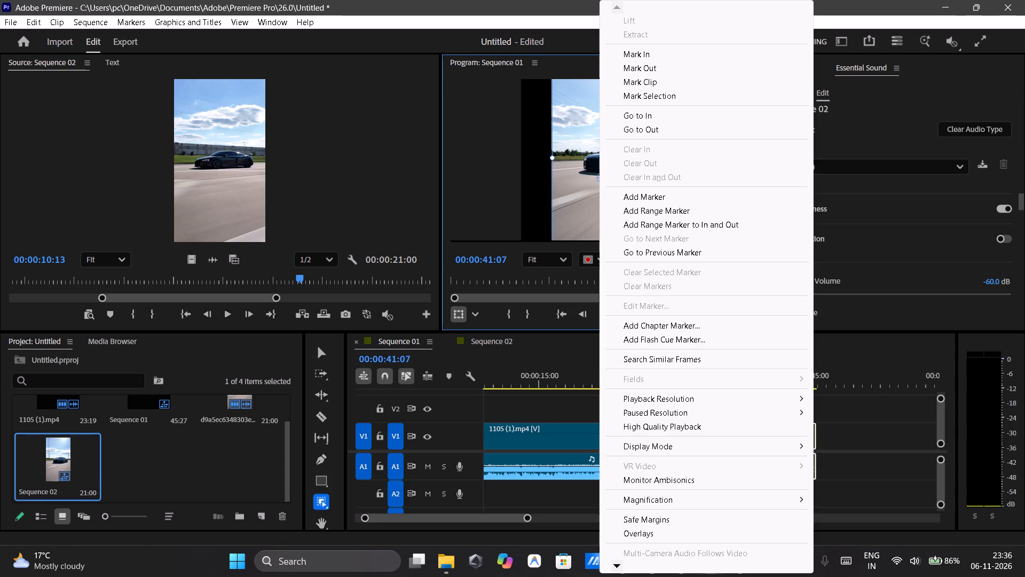
click(573, 166)
drag(573, 166, 603, 177)
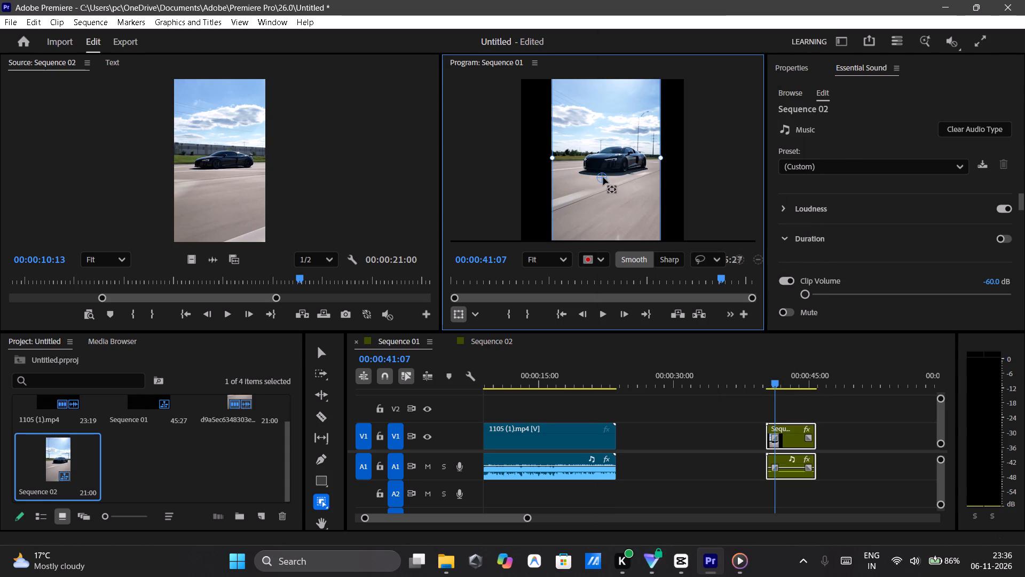
drag(603, 177, 613, 174)
Restart the Object Mask tool by switching to the Selection tool and back for another attempt at masking the car.
click(322, 357)
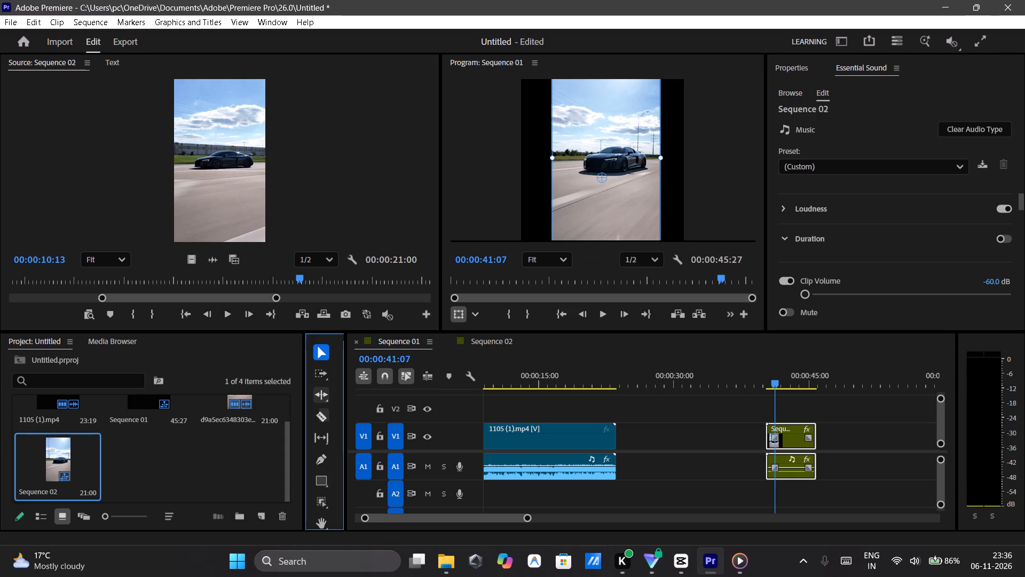
click(321, 503)
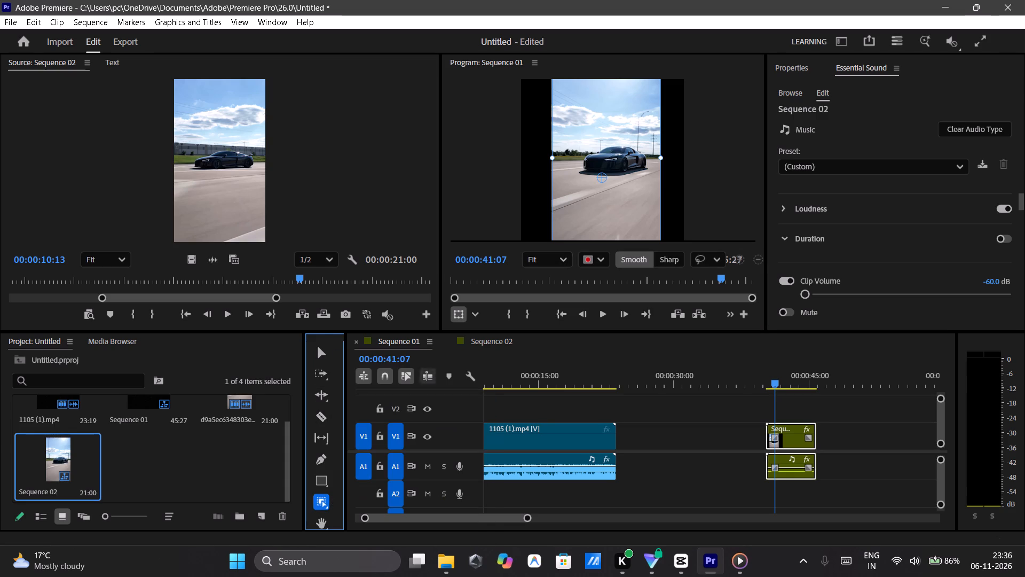
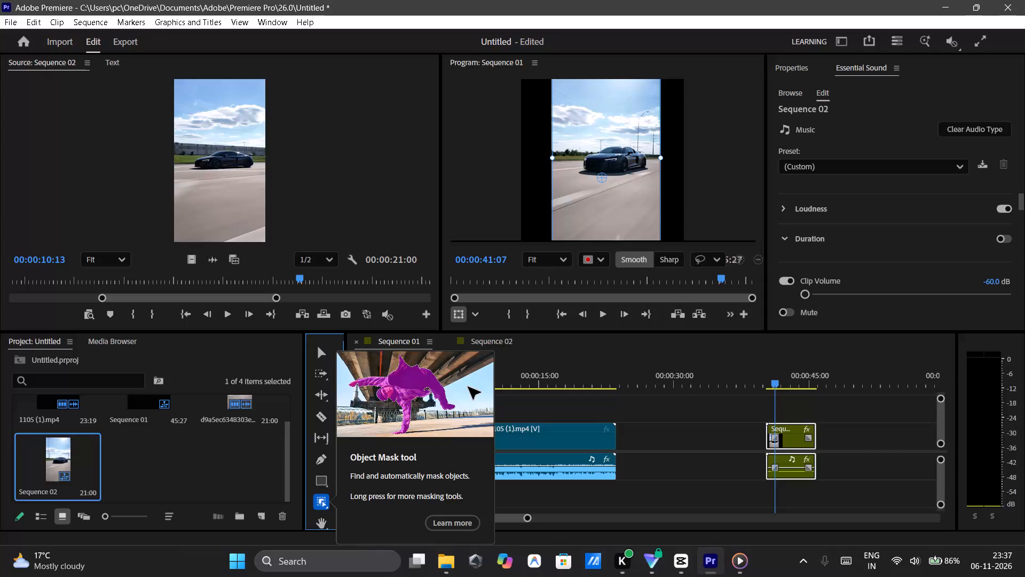
Try again to mask the black car at 00:00:41:07, moving the nested clip's anchor point from the road onto the car's front.
drag(600, 175, 613, 153)
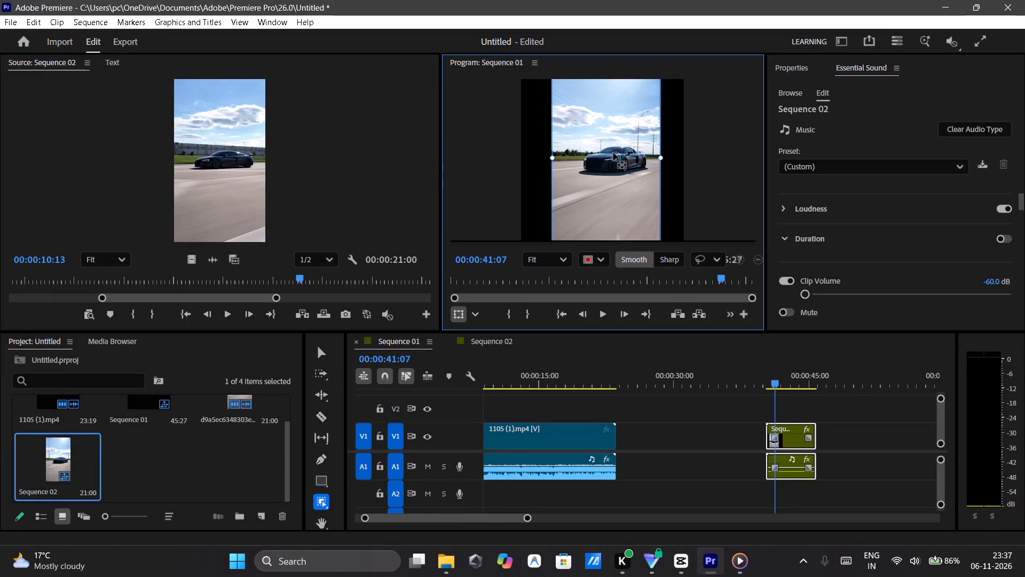
drag(613, 153, 610, 159)
click(610, 159)
click(610, 159)
click(610, 159)
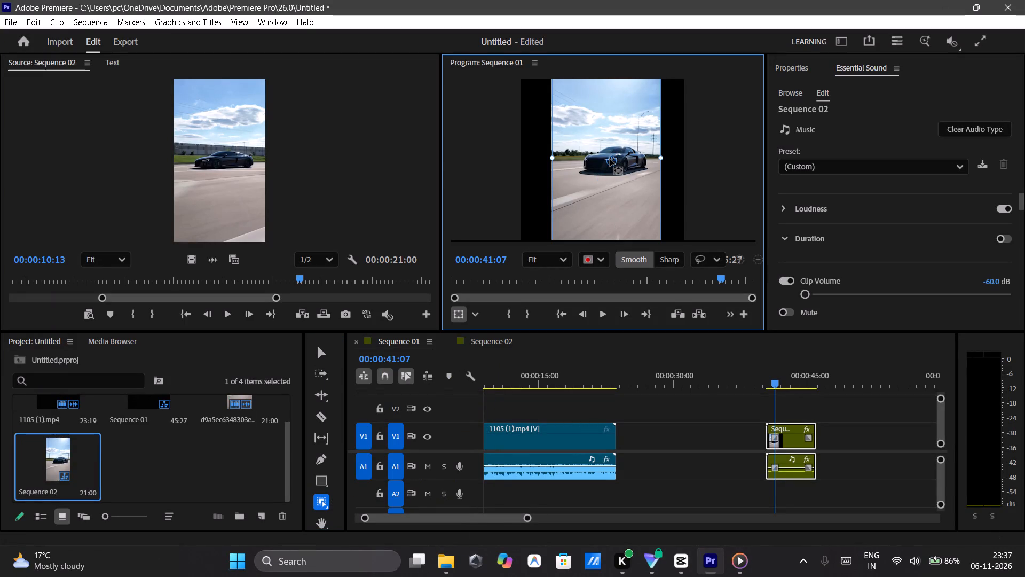
triple_click(610, 159)
double_click(610, 159)
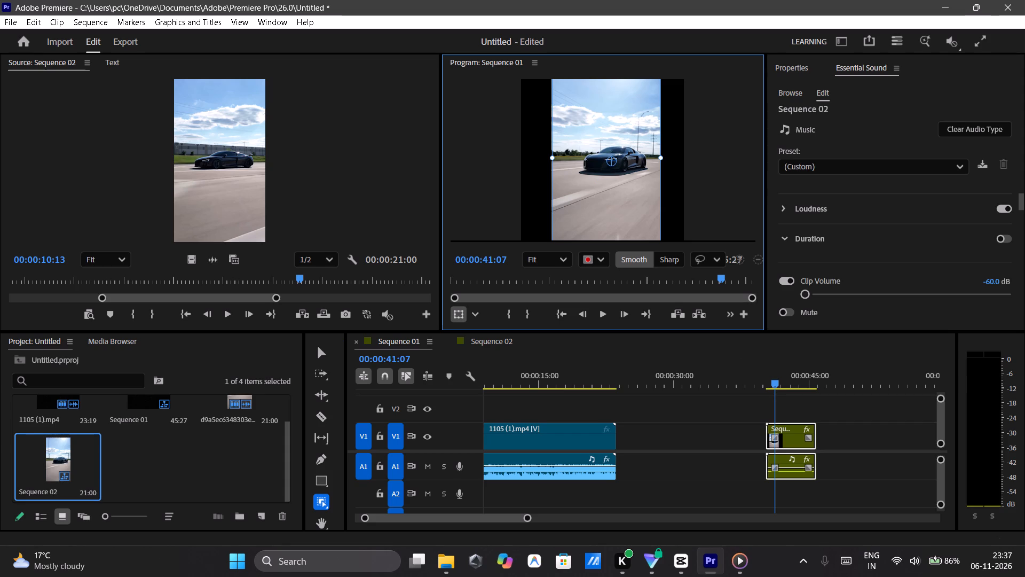
Quit Premiere and answer the closing prompt for the Untitled project.
click(996, 1)
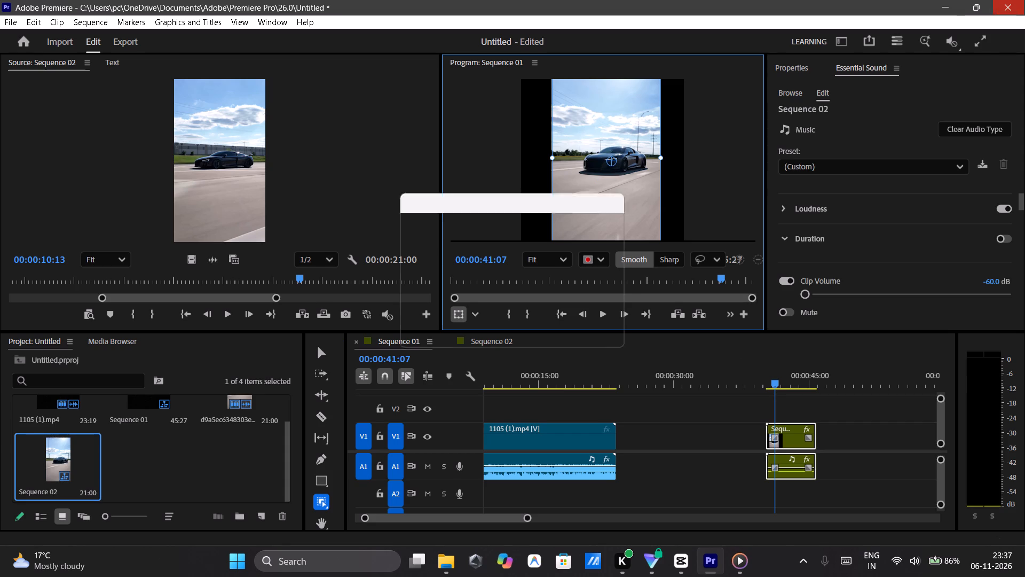
click(494, 314)
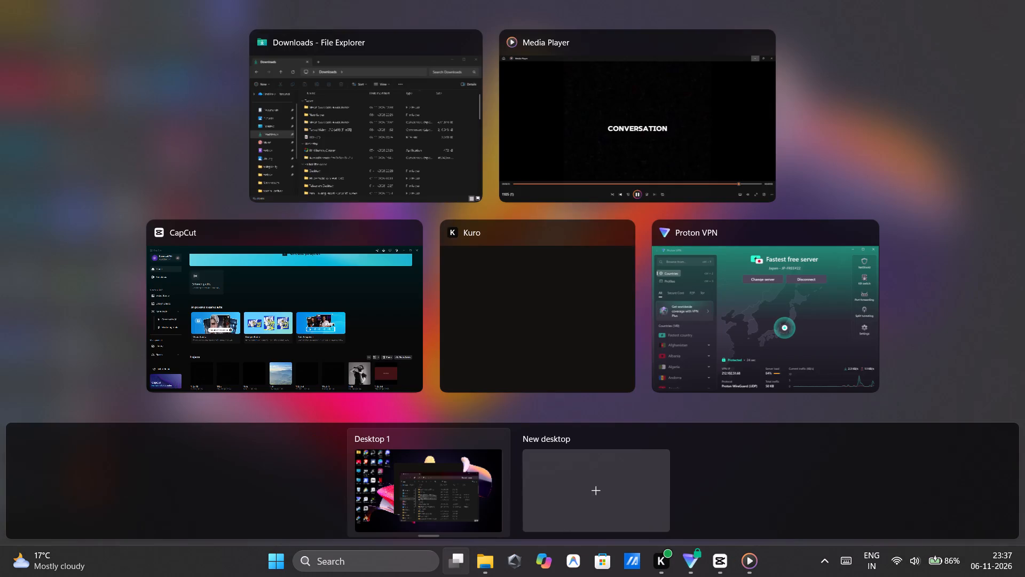
Close the Downloads folder and Media Player windows, and switch to CapCut.
click(469, 44)
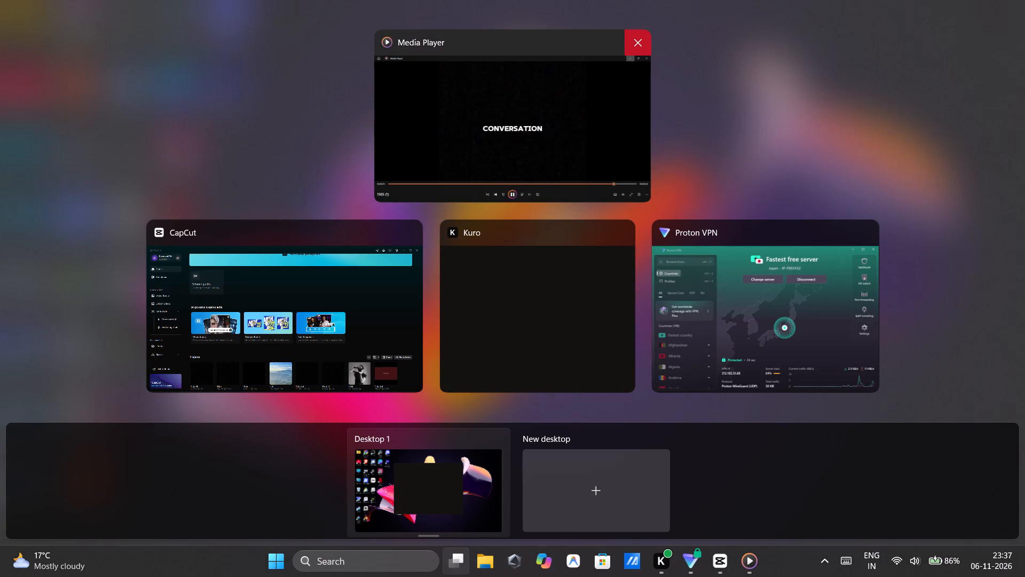
click(638, 45)
click(367, 226)
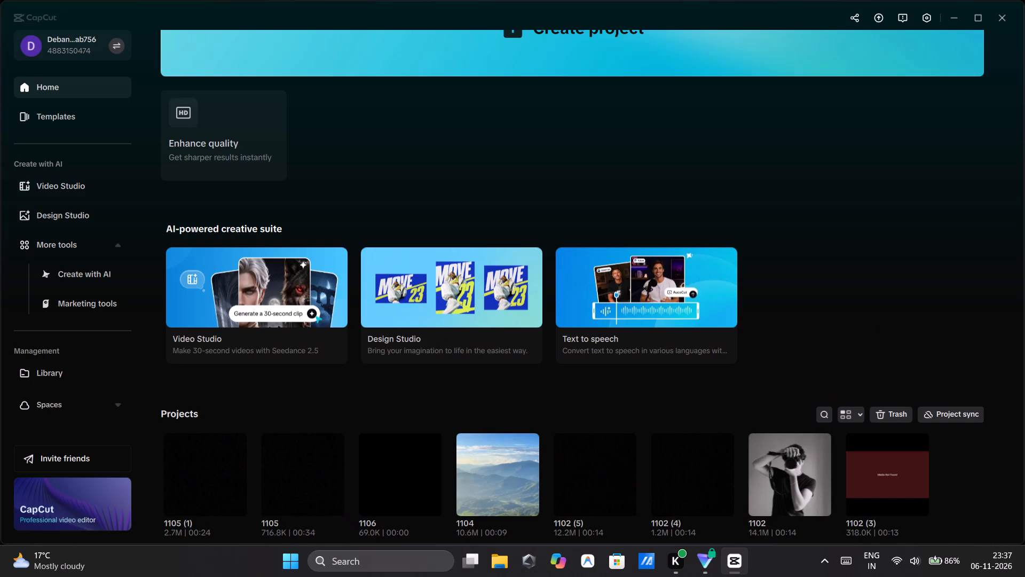
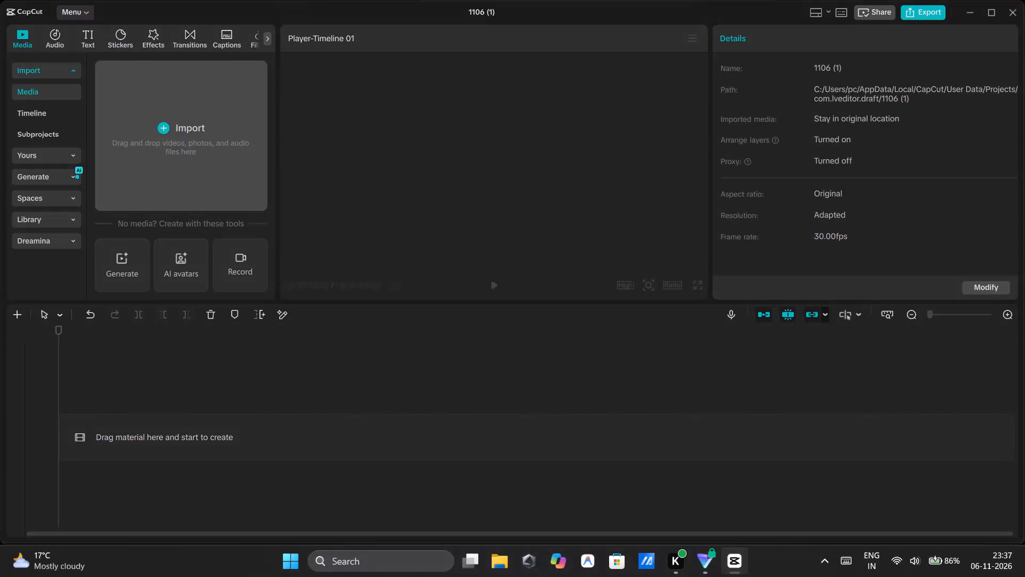
Import the d9a5ec6348303e9d580a7b04b27c0549 car video from New folder in Downloads and add it to the timeline.
click(201, 146)
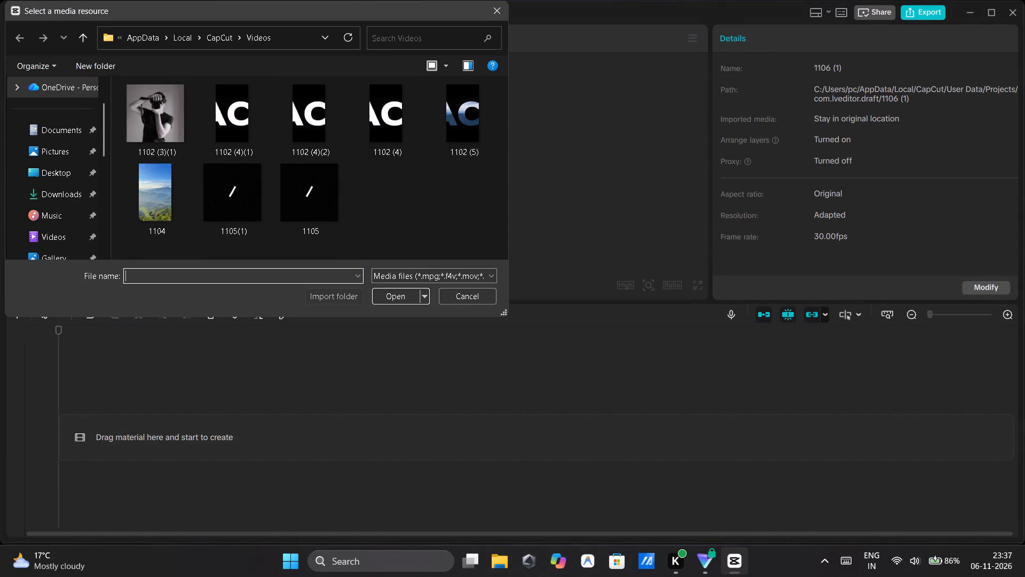
drag(70, 180, 62, 186)
click(62, 186)
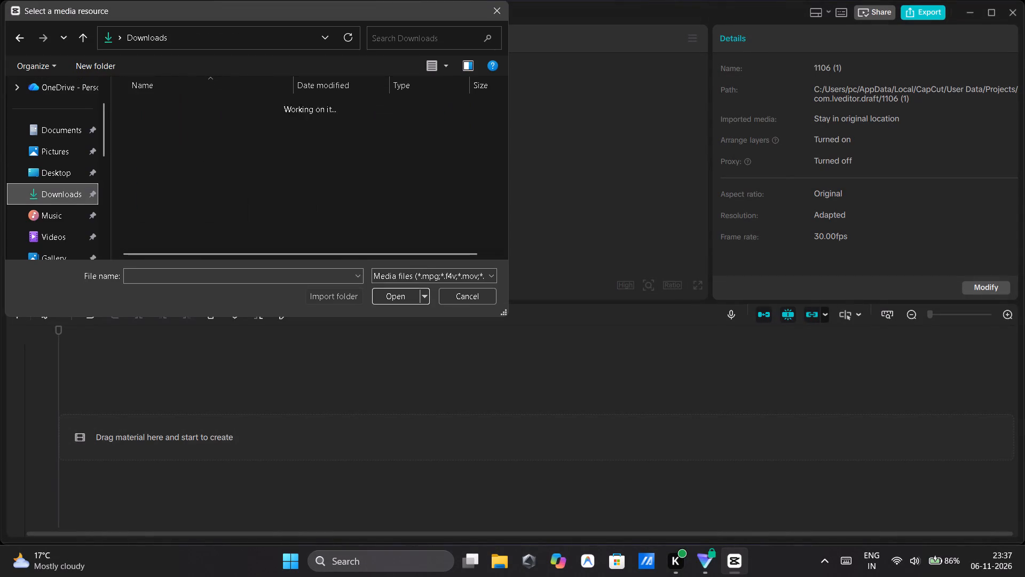
double_click(222, 135)
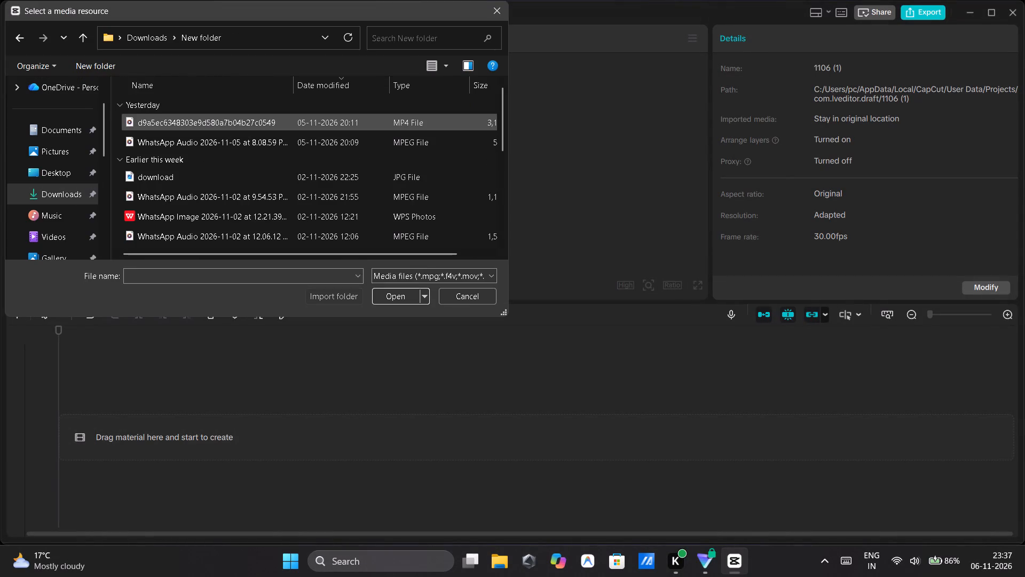
double_click(248, 121)
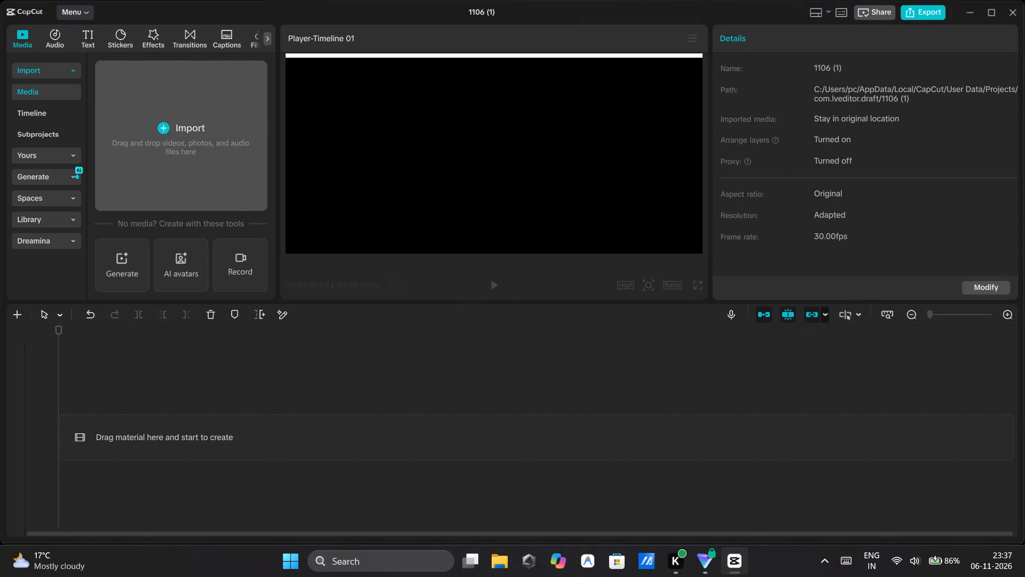
click(165, 143)
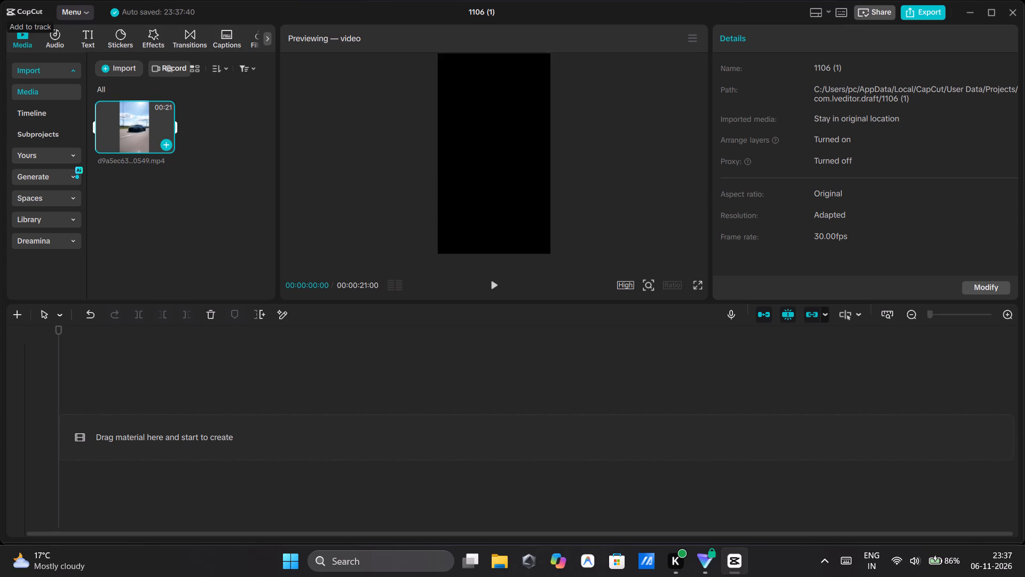
Scrub through the whole car clip to examine its shots and find where the car is close to the camera.
click(217, 350)
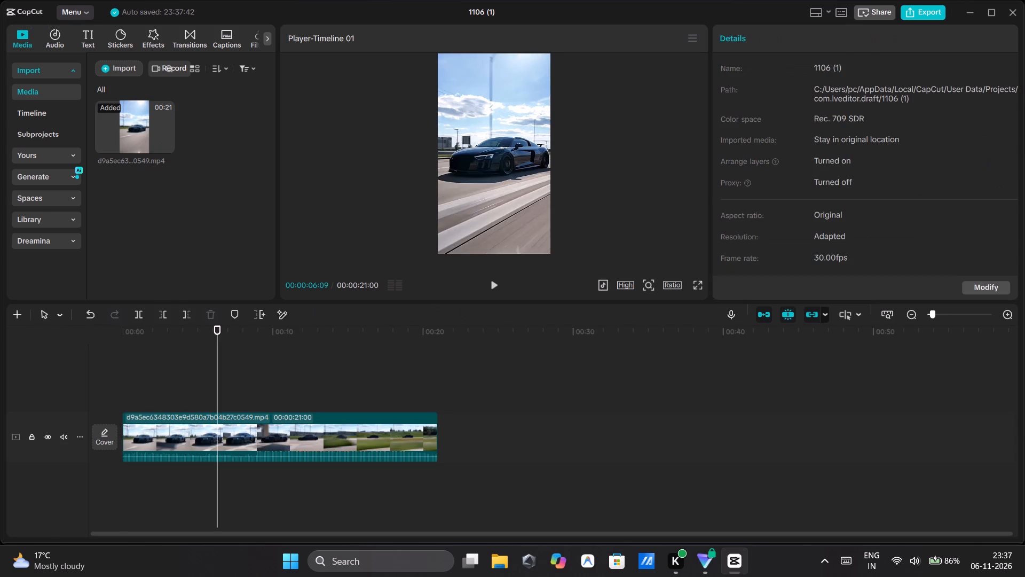
drag(217, 350, 203, 356)
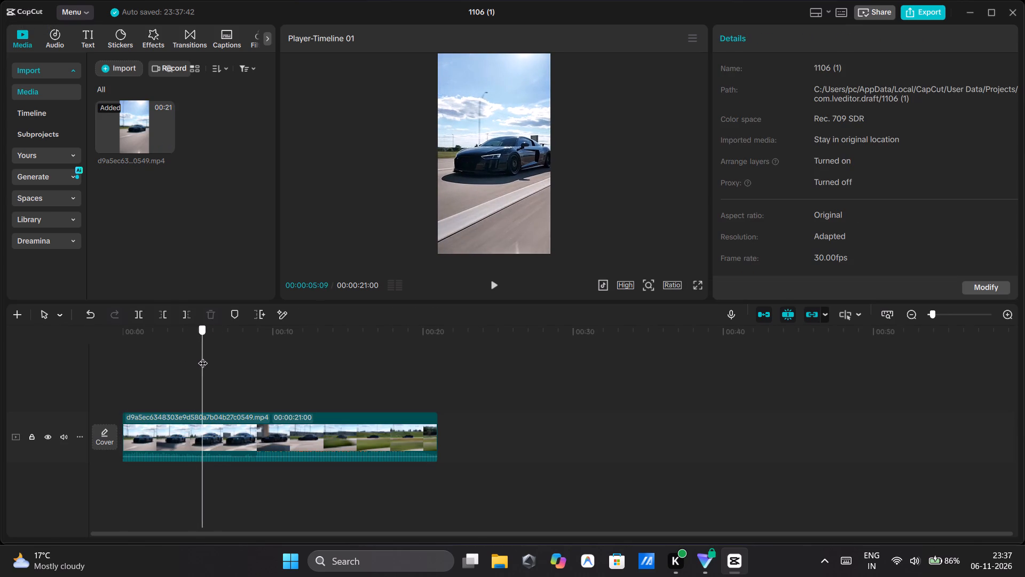
drag(203, 356, 194, 361)
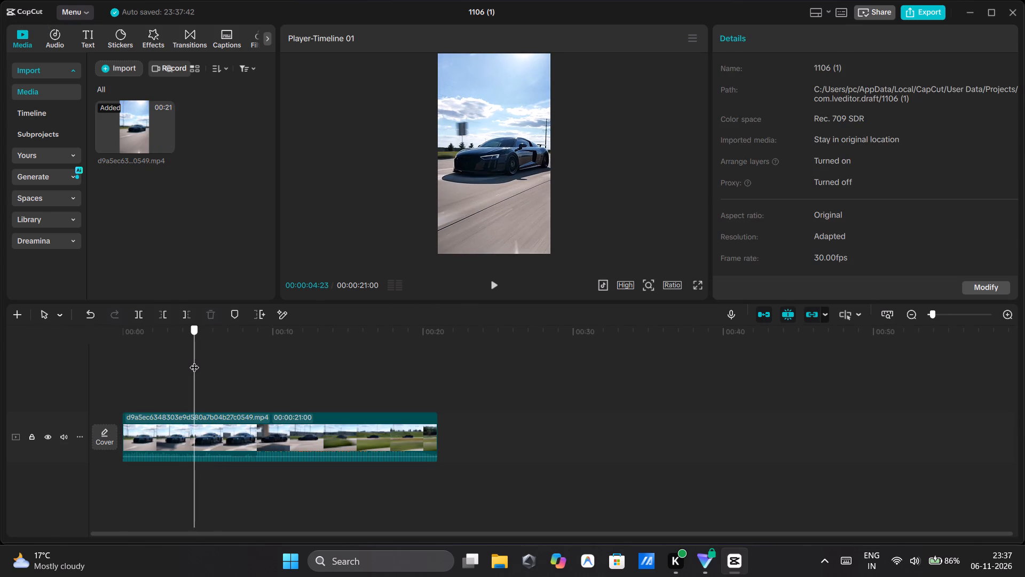
drag(194, 361, 303, 443)
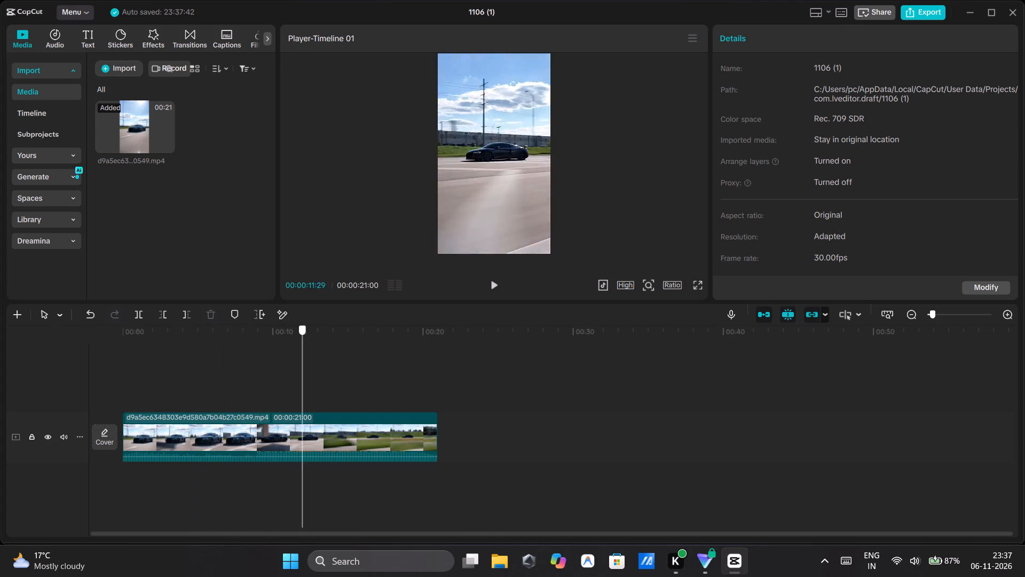
drag(303, 443, 412, 437)
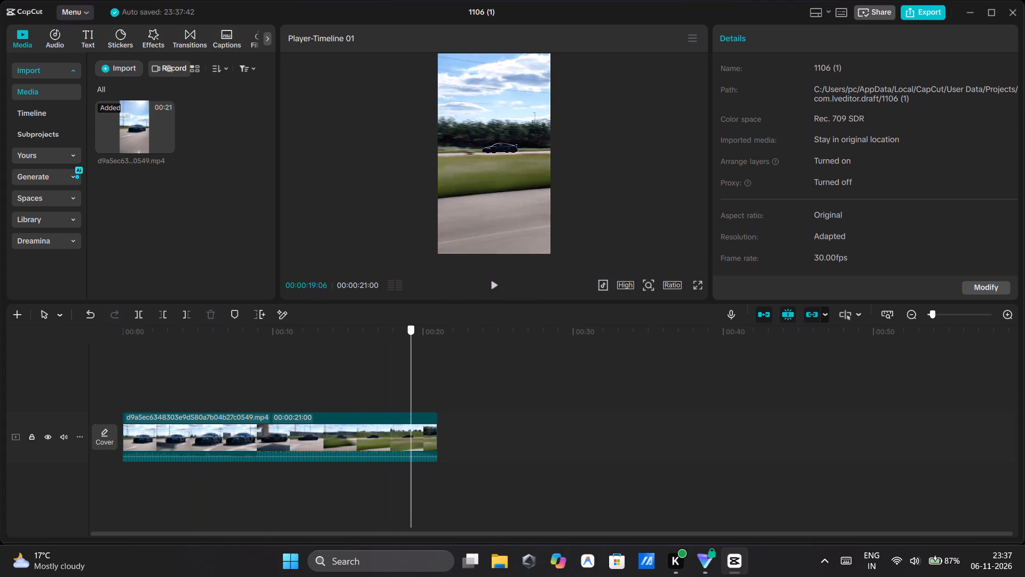
drag(412, 437, 385, 478)
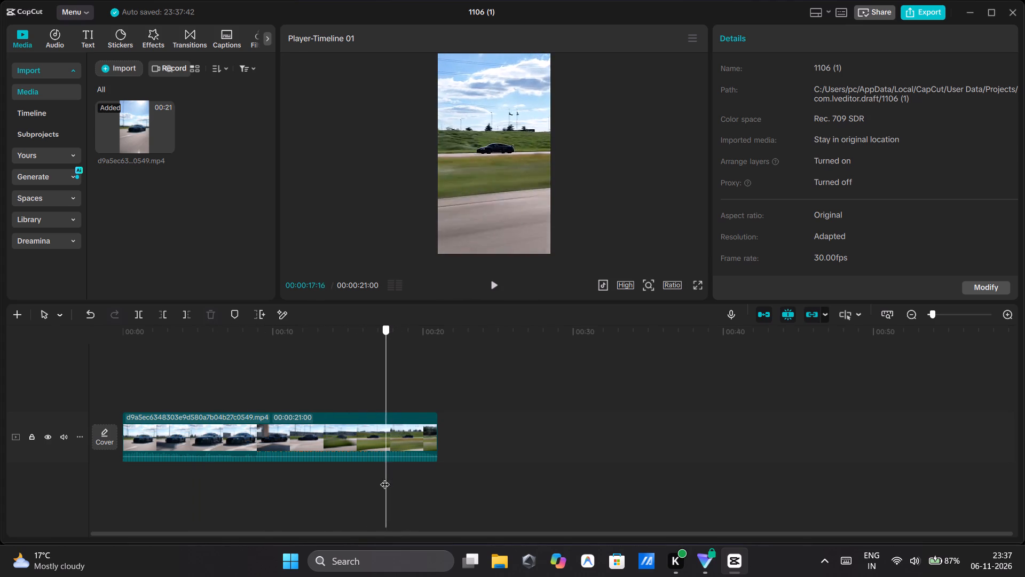
drag(385, 478, 300, 576)
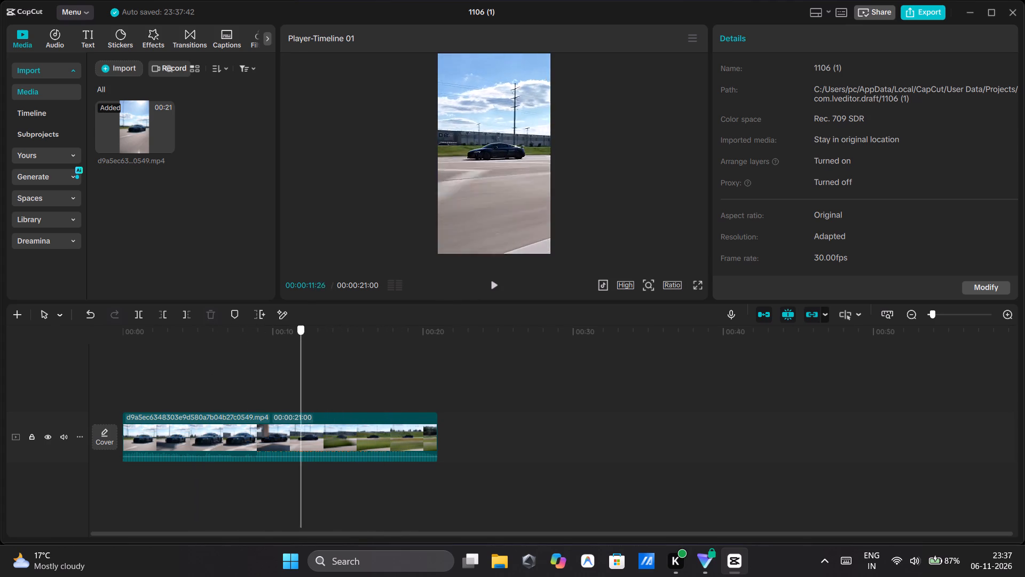
drag(300, 576, 215, 576)
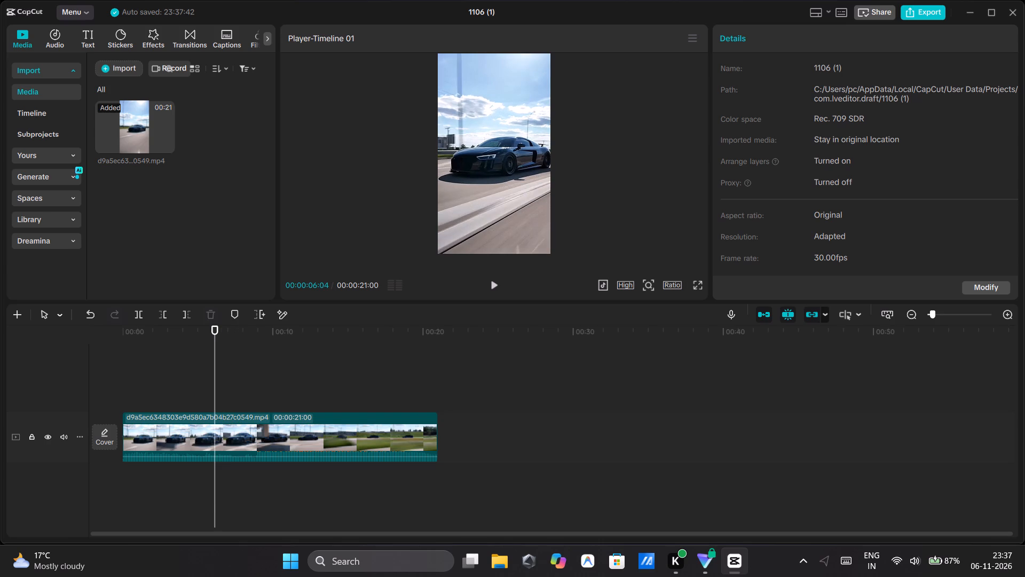
drag(214, 391, 146, 433)
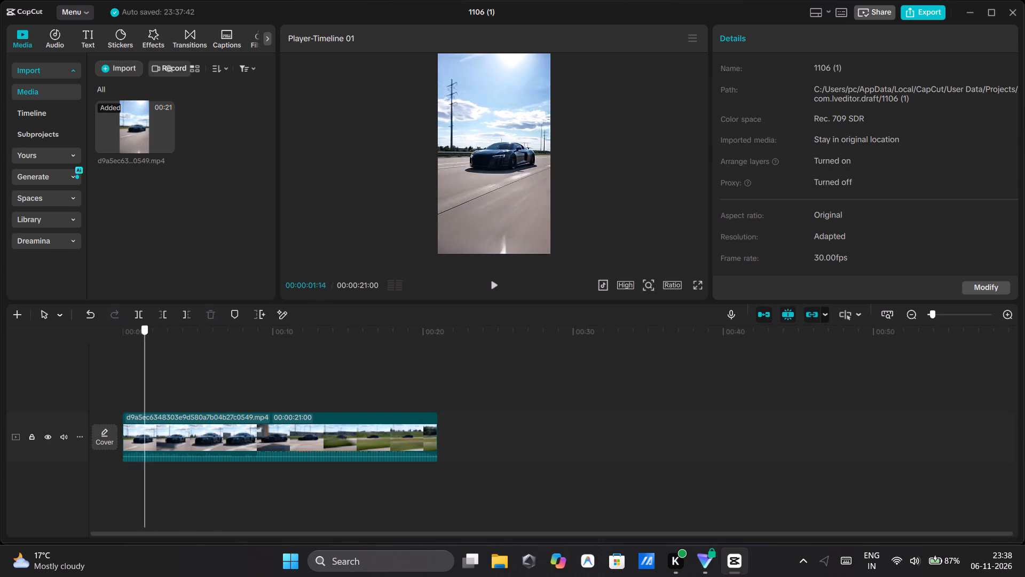
drag(146, 433, 191, 432)
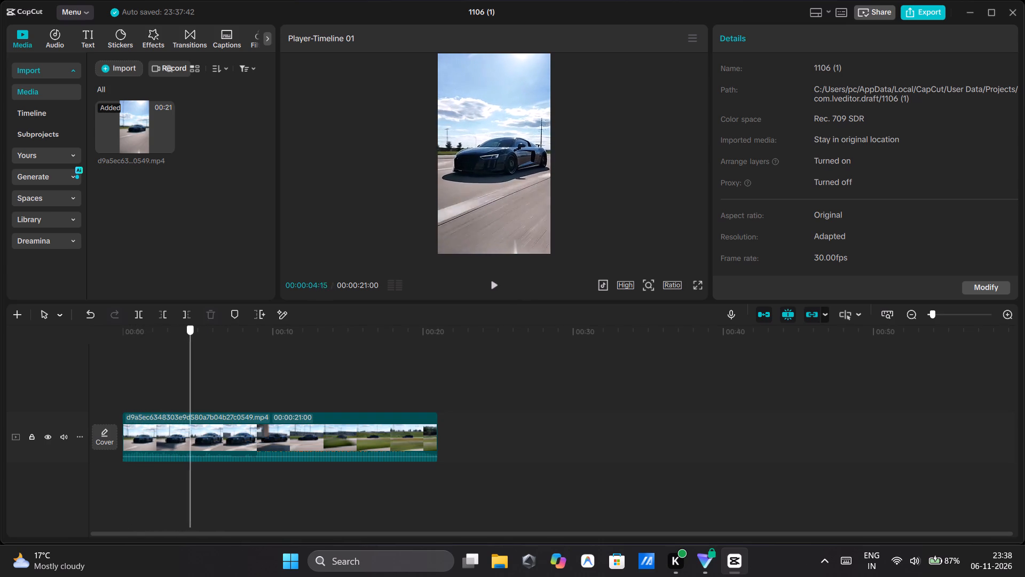
drag(191, 432, 206, 433)
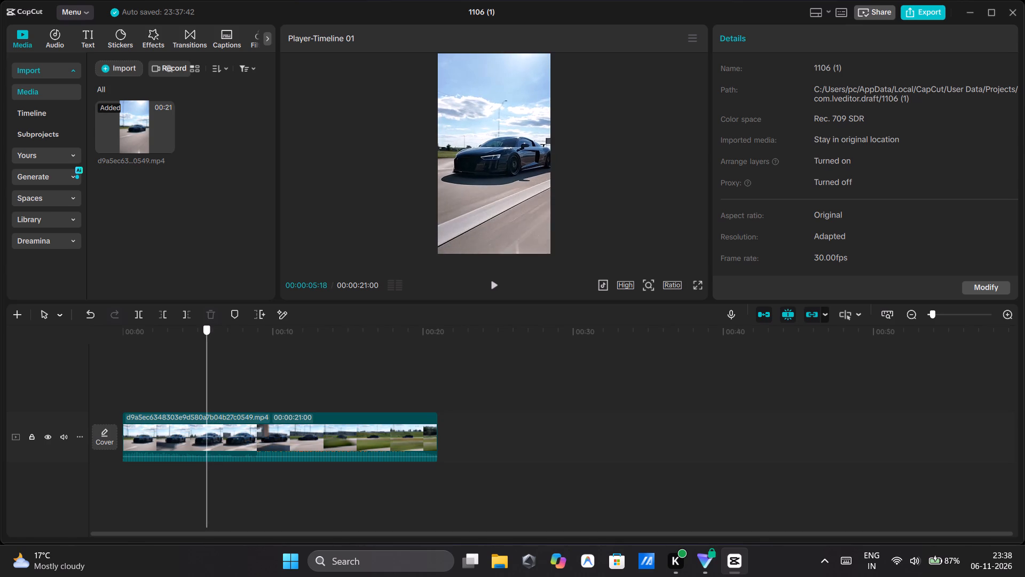
drag(206, 433, 204, 433)
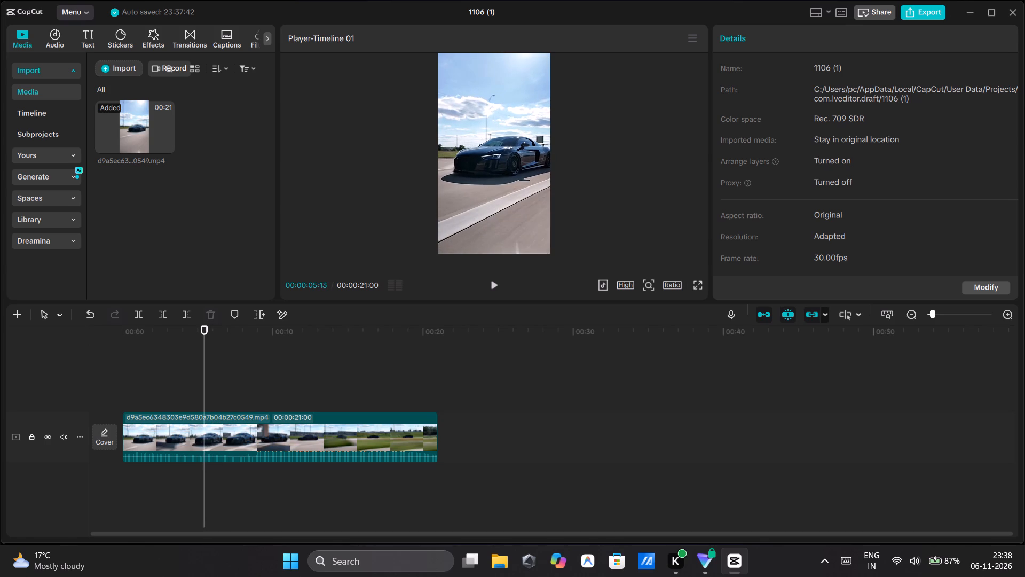
Split the car clip at 00:00:05:23 and delete the part after the cut.
drag(203, 379, 203, 380)
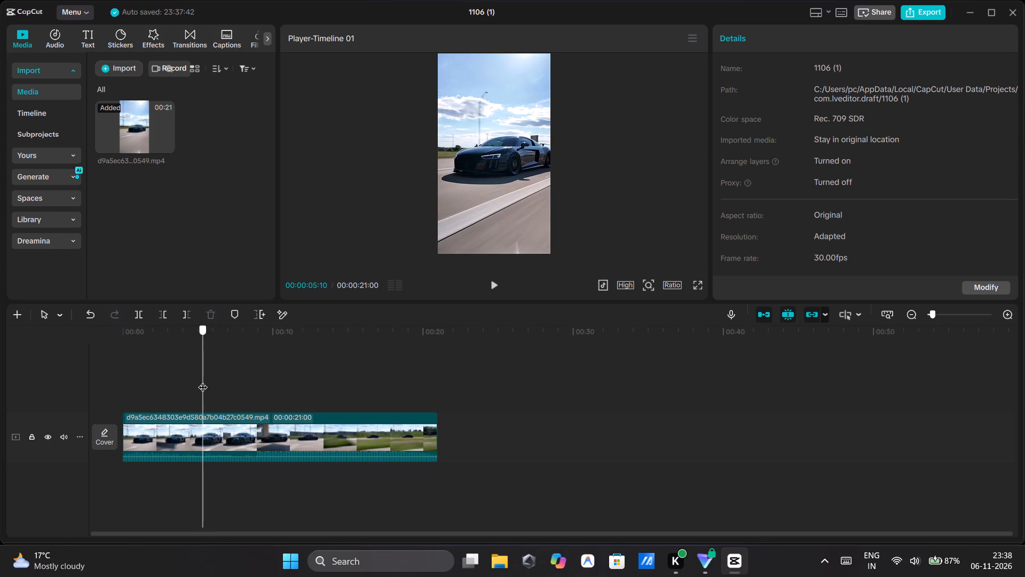
drag(203, 380, 205, 380)
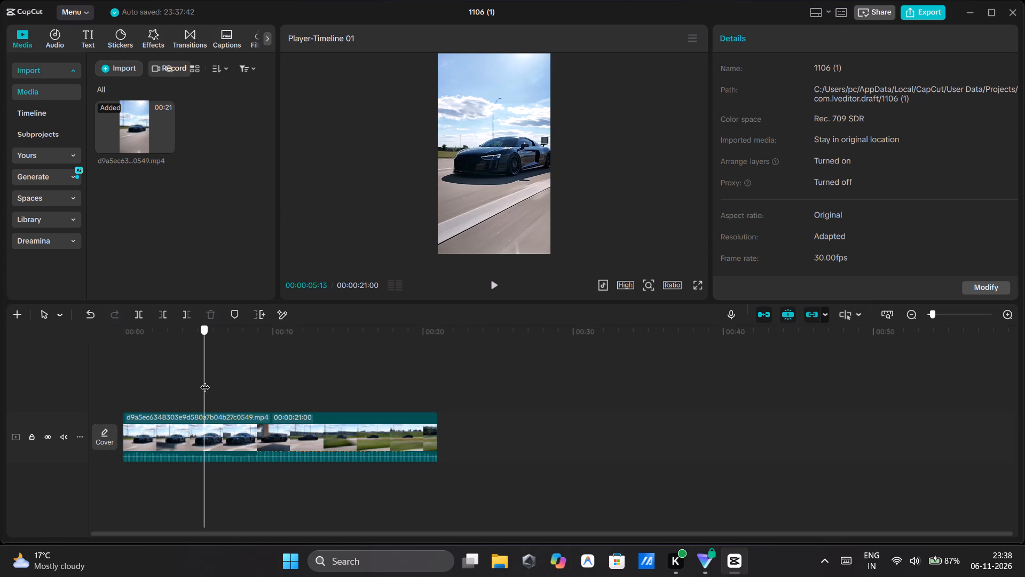
drag(205, 380, 207, 380)
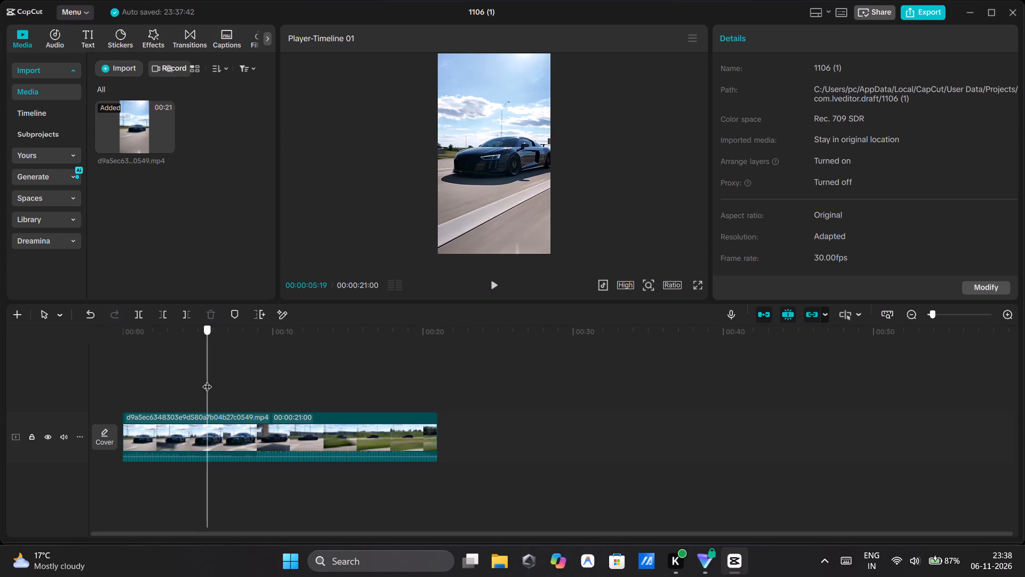
drag(207, 380, 210, 379)
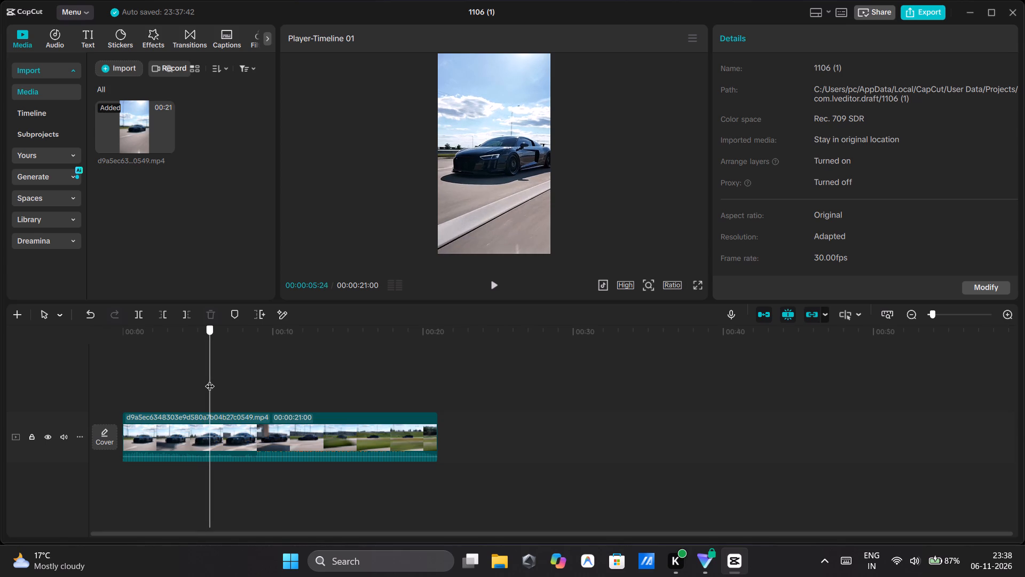
drag(210, 379, 211, 379)
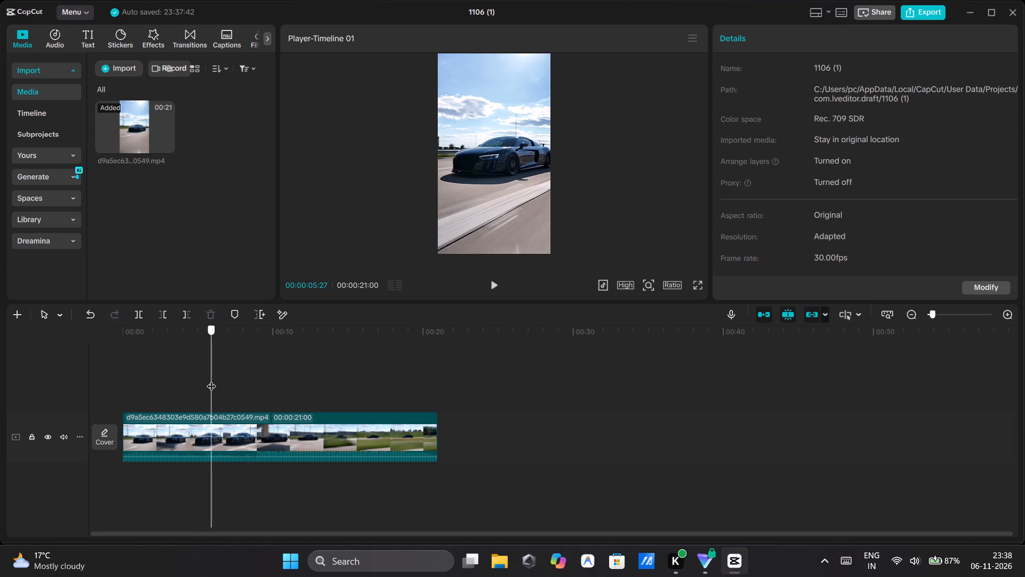
drag(211, 379, 212, 379)
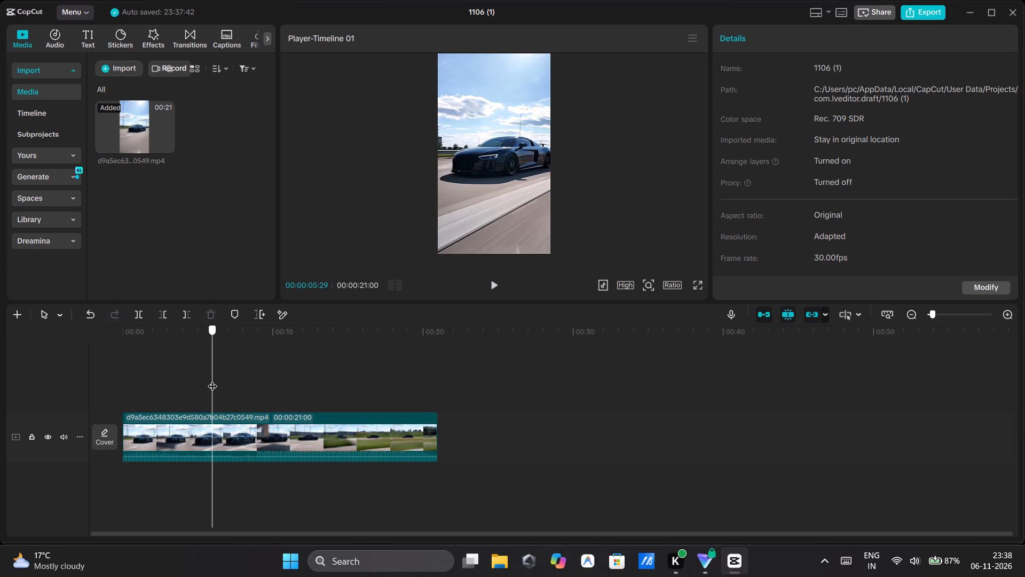
drag(212, 379, 213, 379)
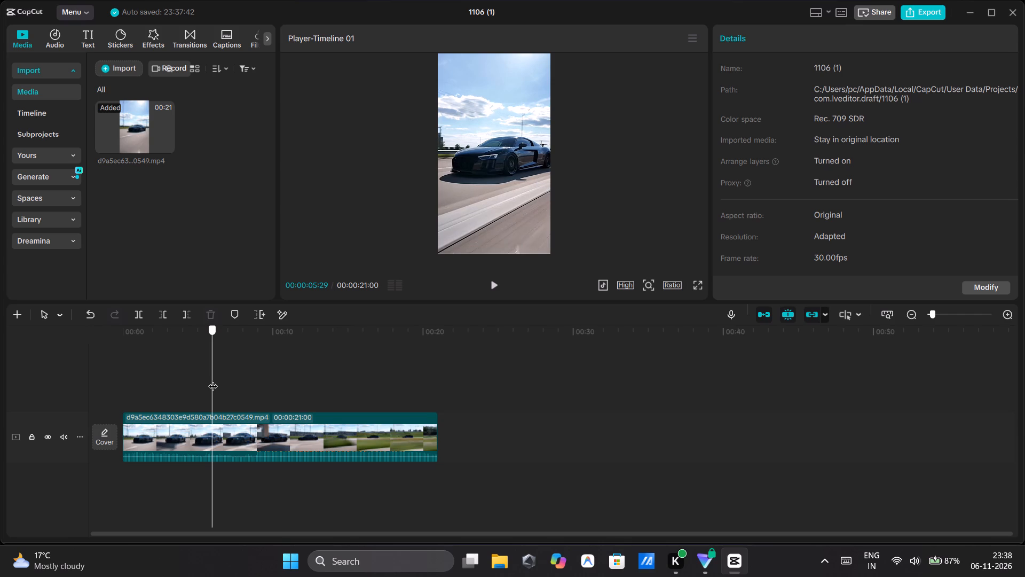
drag(213, 379, 214, 379)
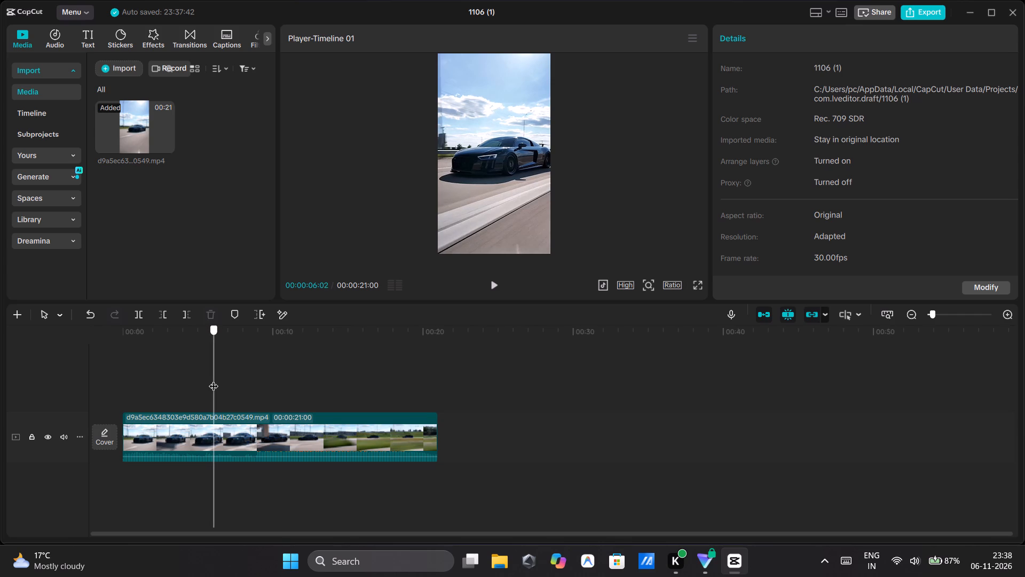
drag(214, 379, 211, 379)
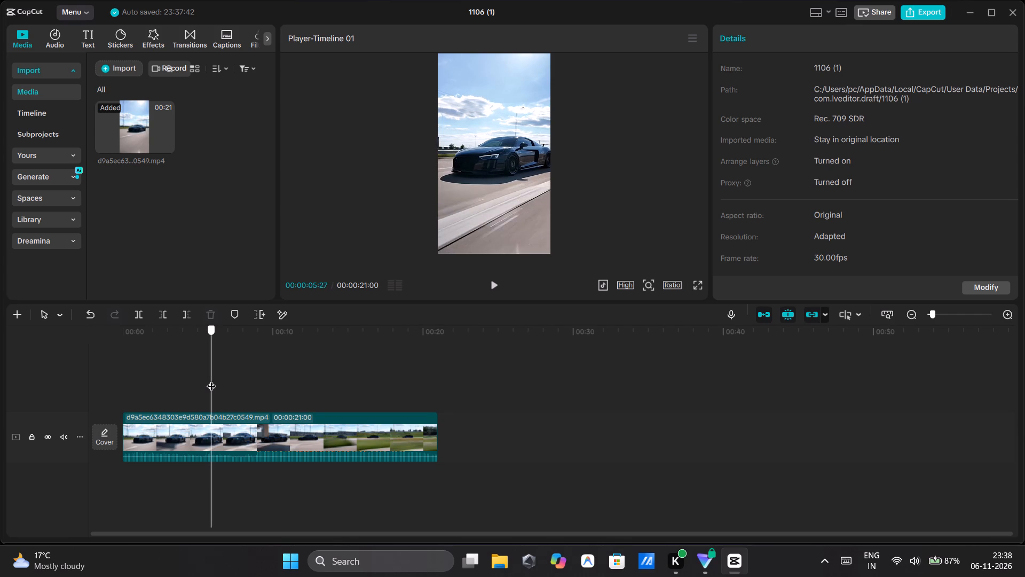
drag(211, 379, 209, 380)
click(217, 429)
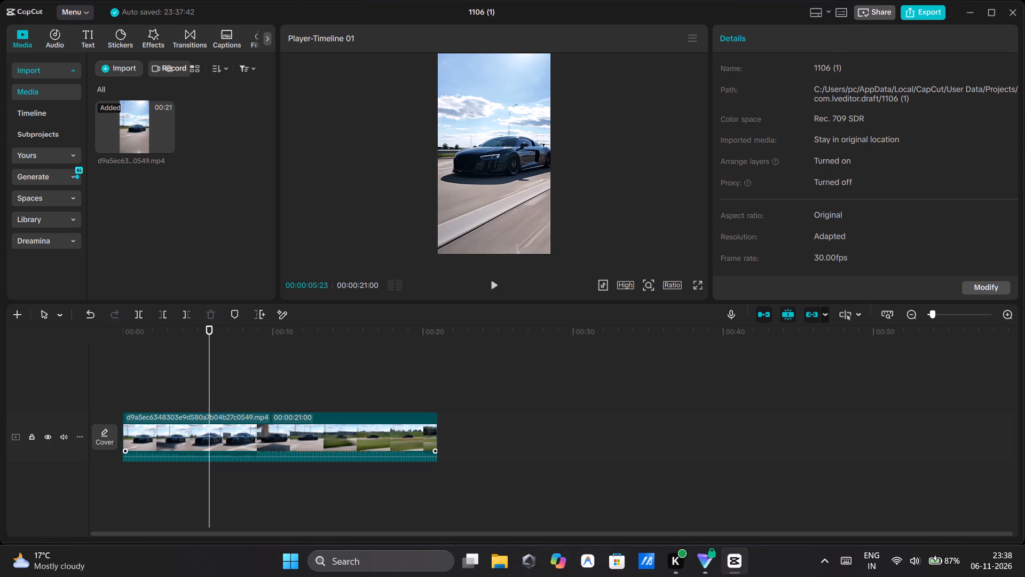
key(ctrl+b)
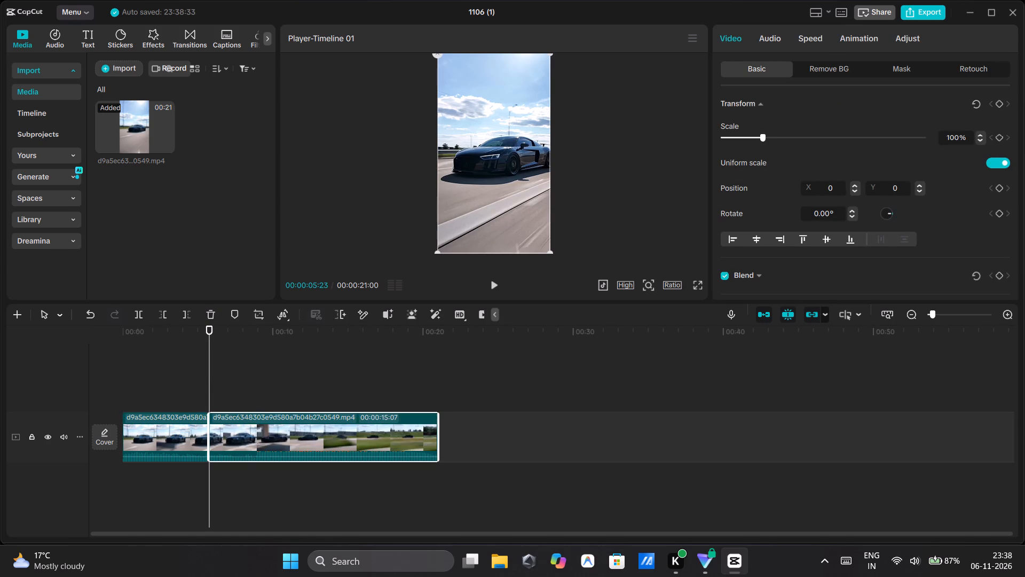
key(BackSpace)
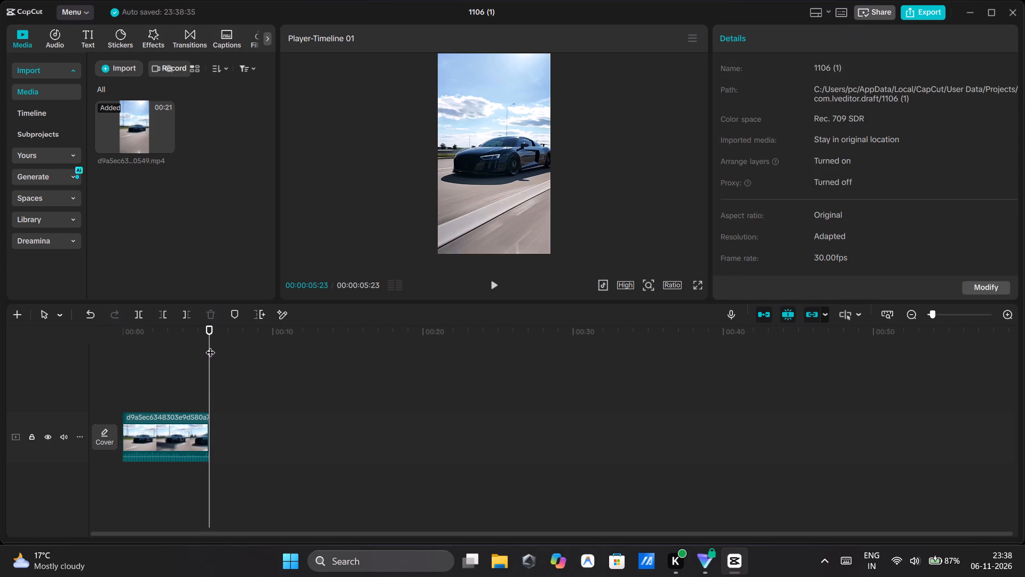
Import the 1105 (1) text video from Downloads and insert it at the timeline start, ahead of the car clip.
drag(210, 346, 69, 402)
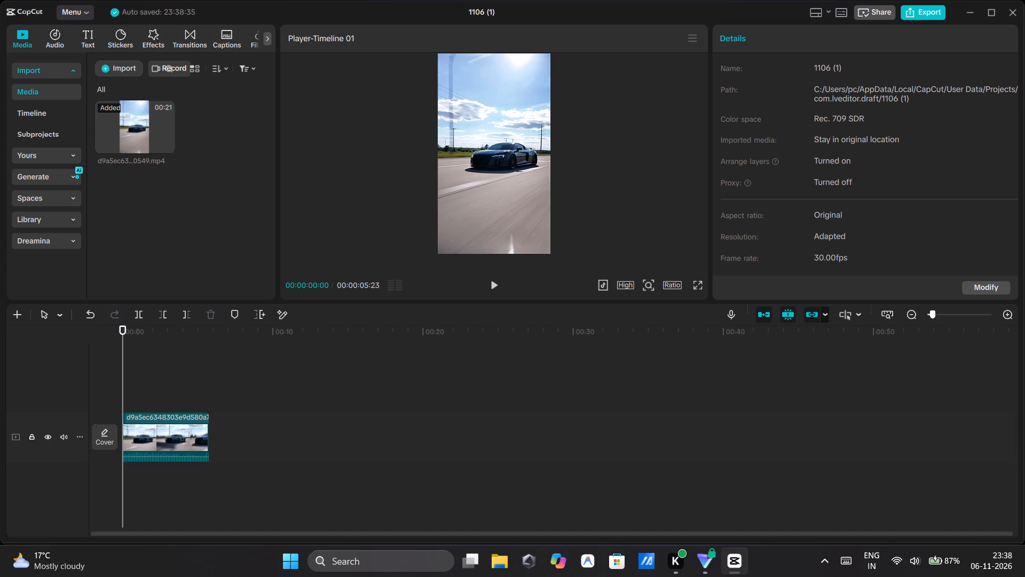
click(123, 69)
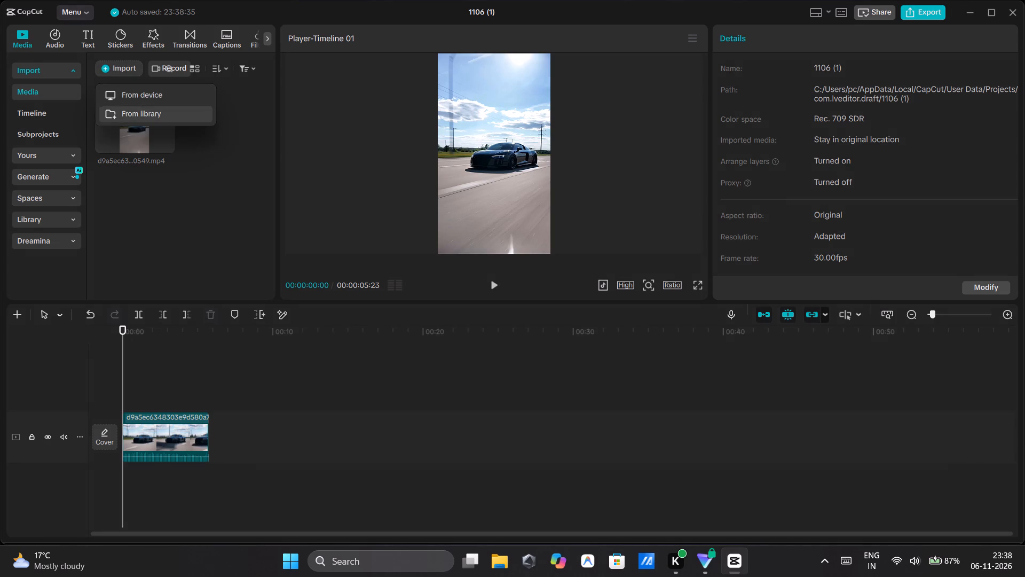
click(155, 89)
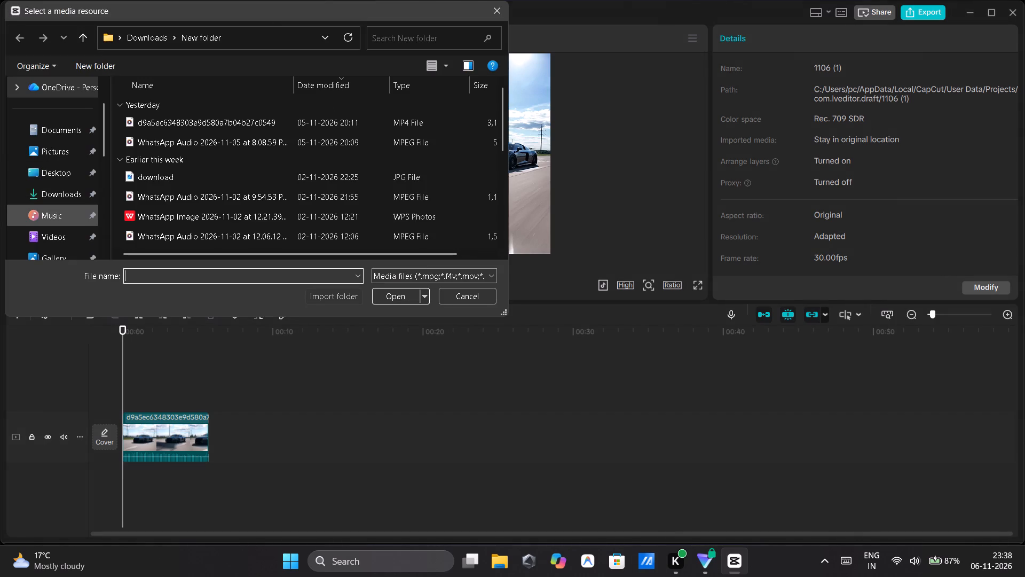
click(70, 197)
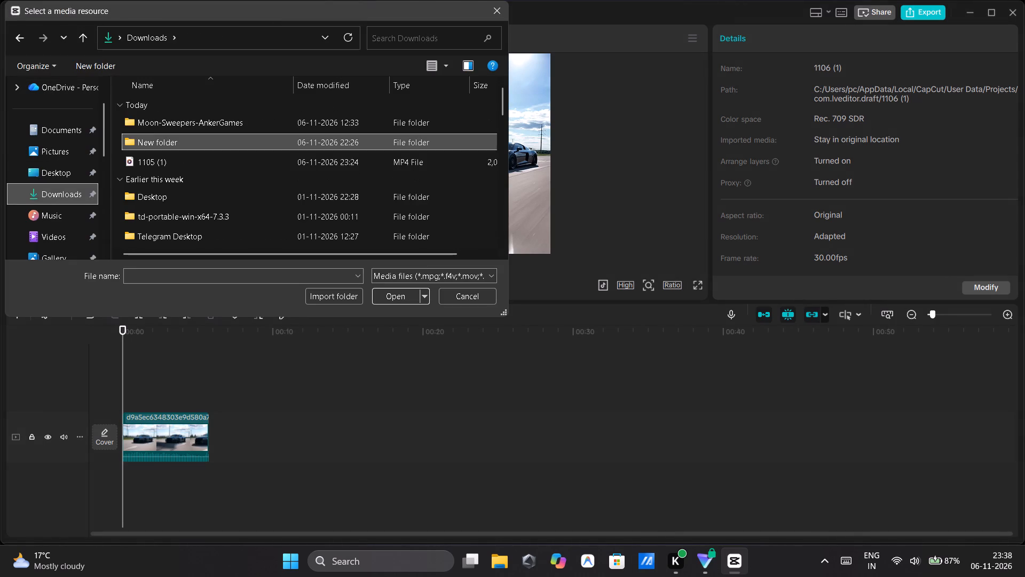
double_click(186, 156)
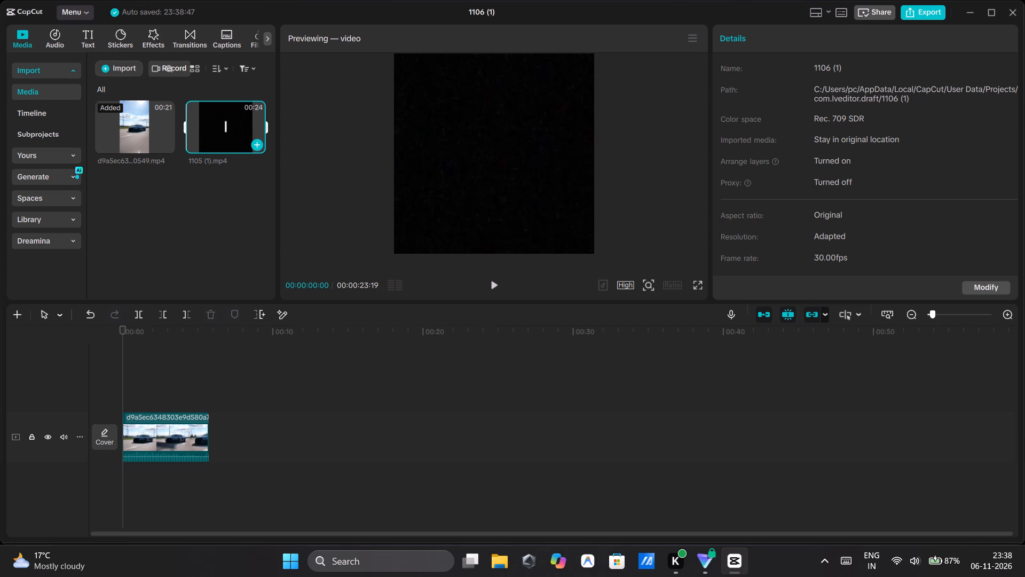
click(264, 147)
click(259, 147)
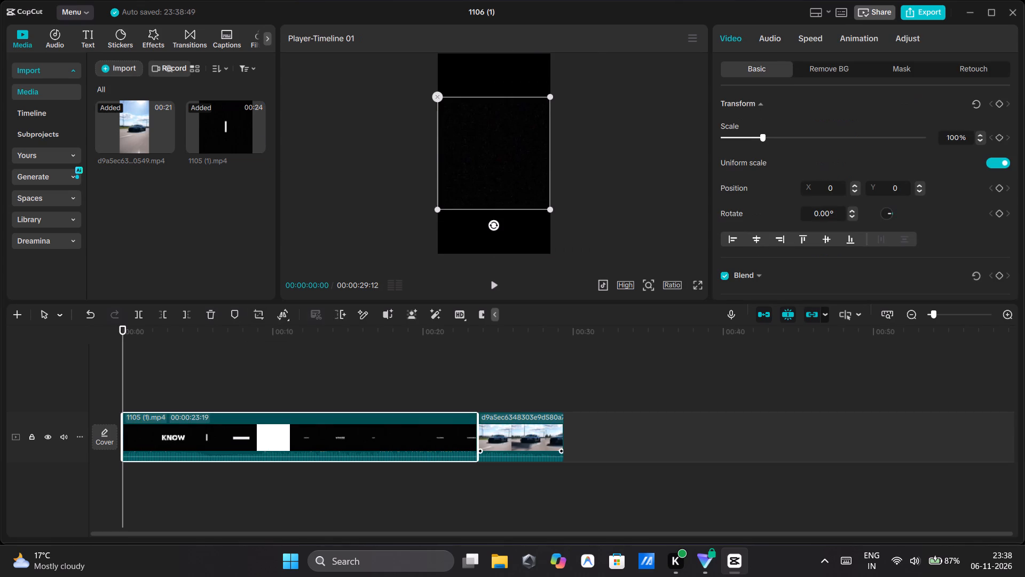
Stack the 1105 (1) text clip on a track above the car clip, with both starting at 00:00.
drag(538, 432, 230, 386)
drag(230, 386, 182, 393)
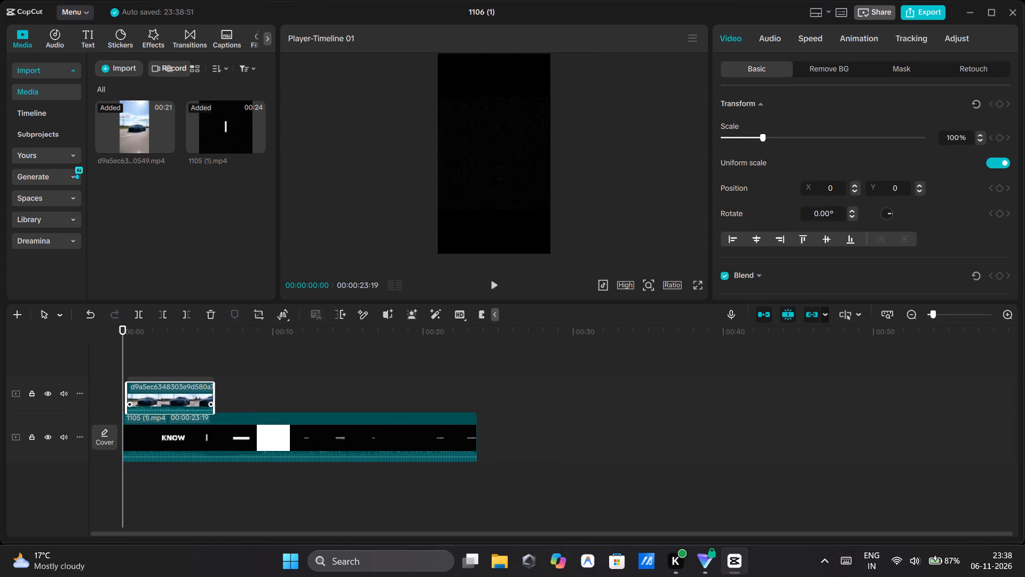
drag(182, 393, 183, 385)
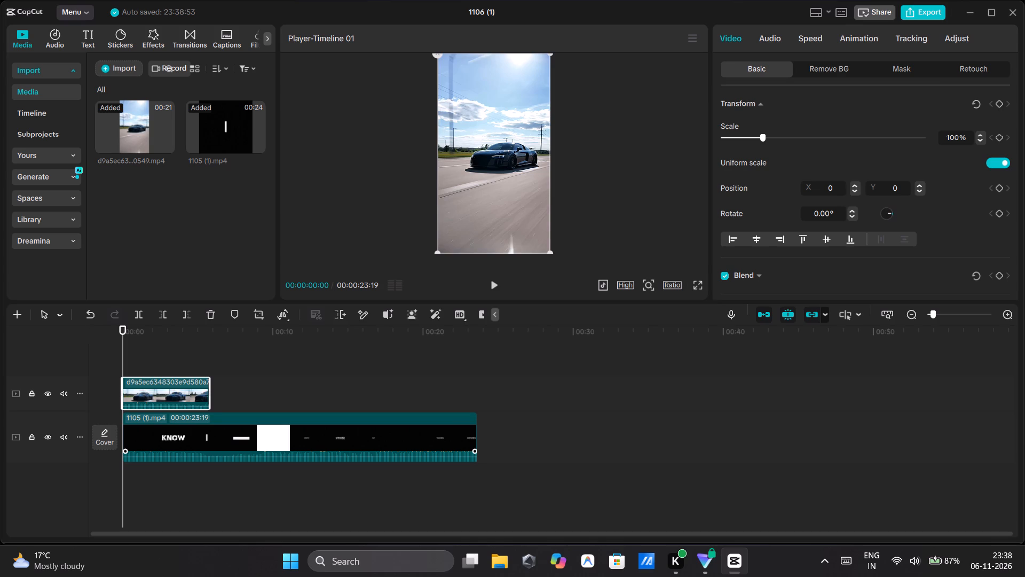
drag(359, 439, 362, 367)
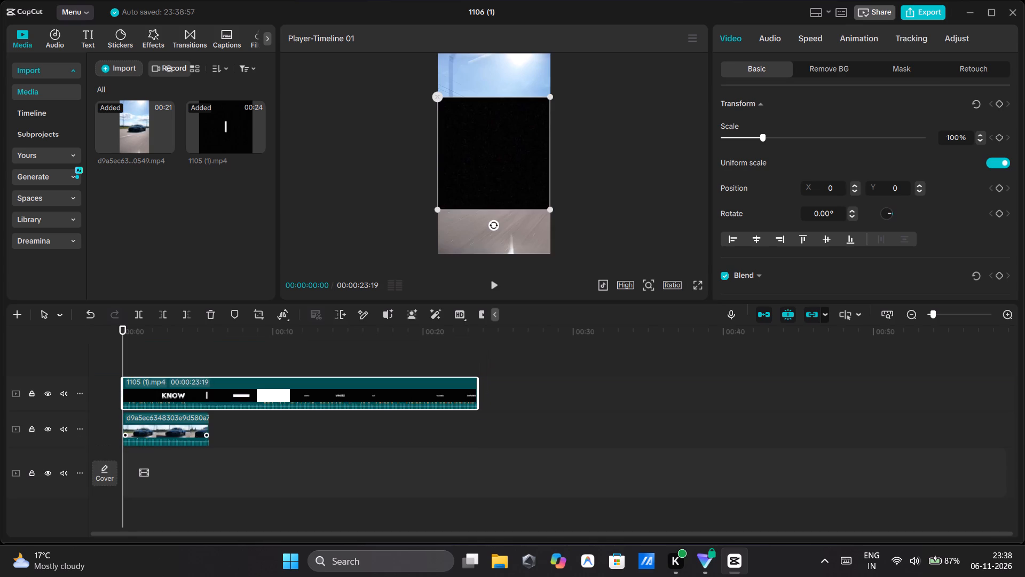
drag(196, 433, 207, 491)
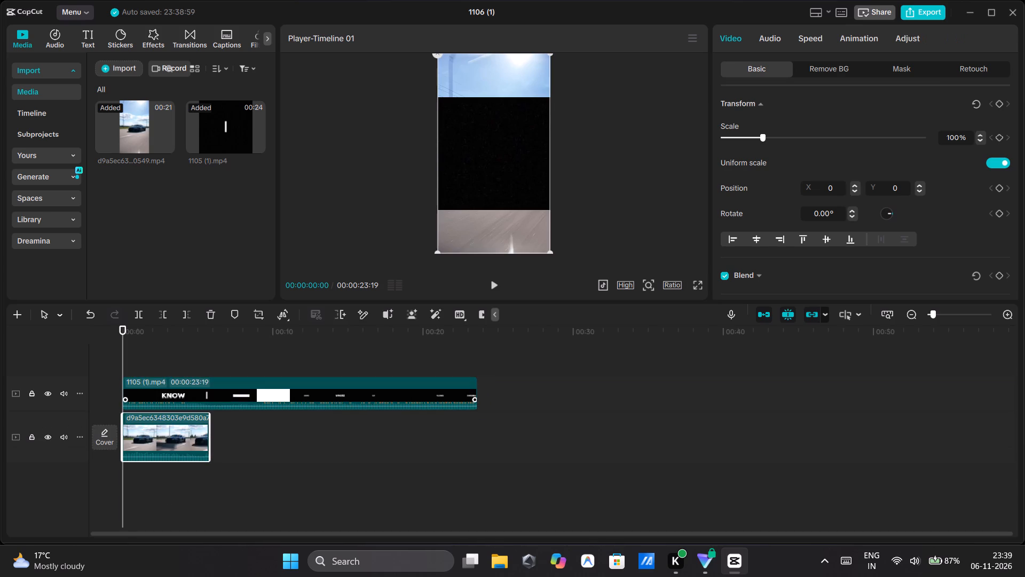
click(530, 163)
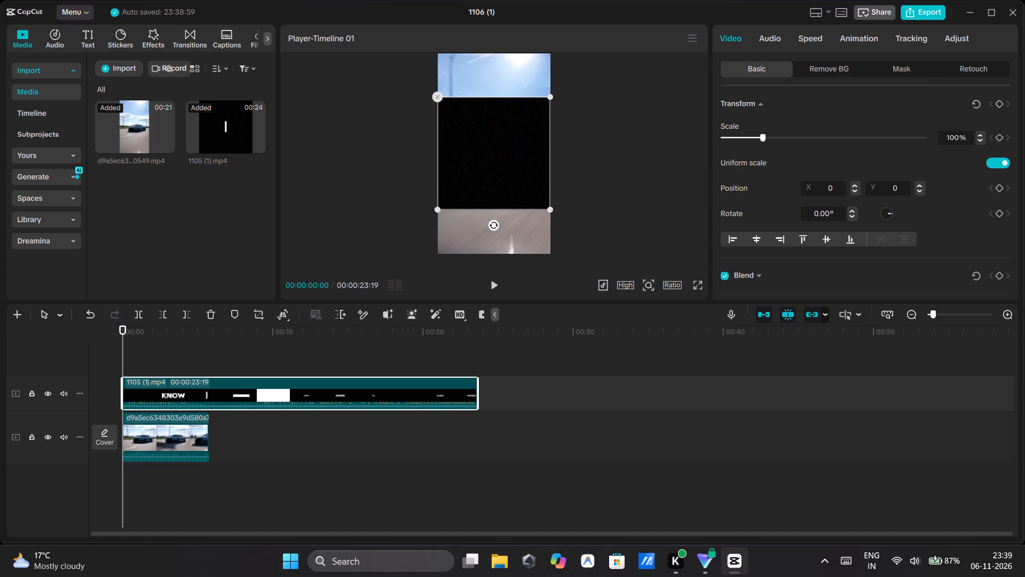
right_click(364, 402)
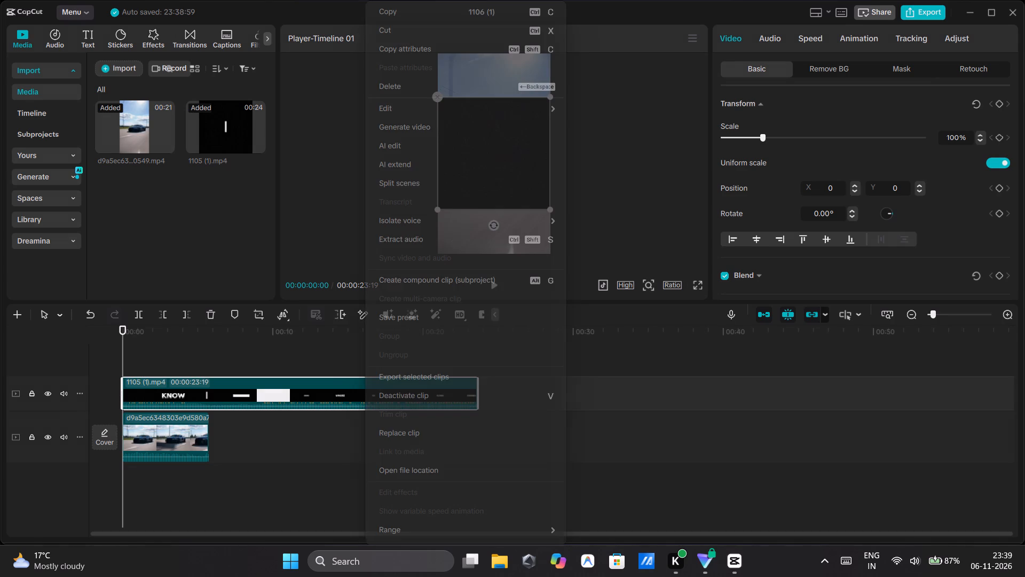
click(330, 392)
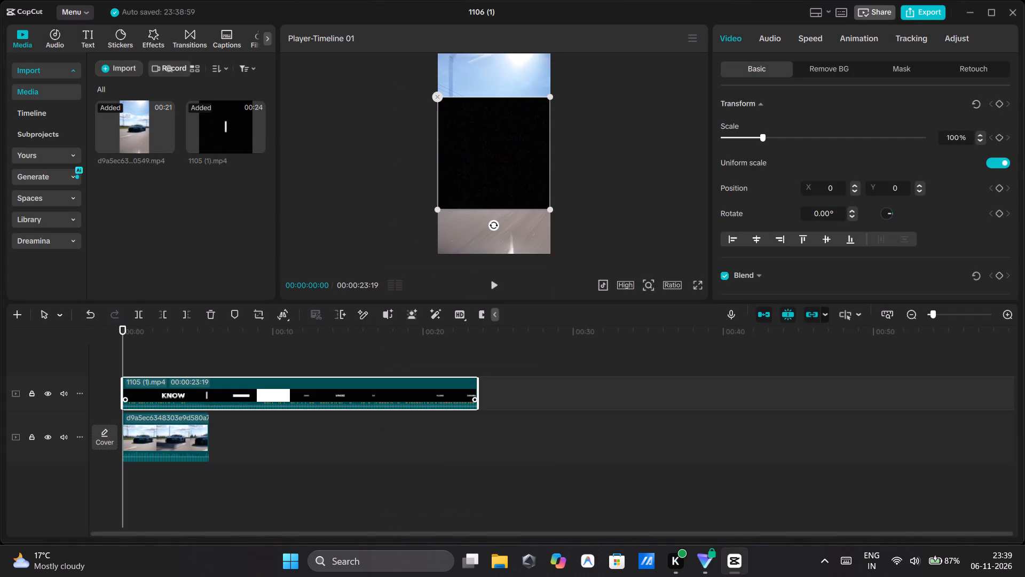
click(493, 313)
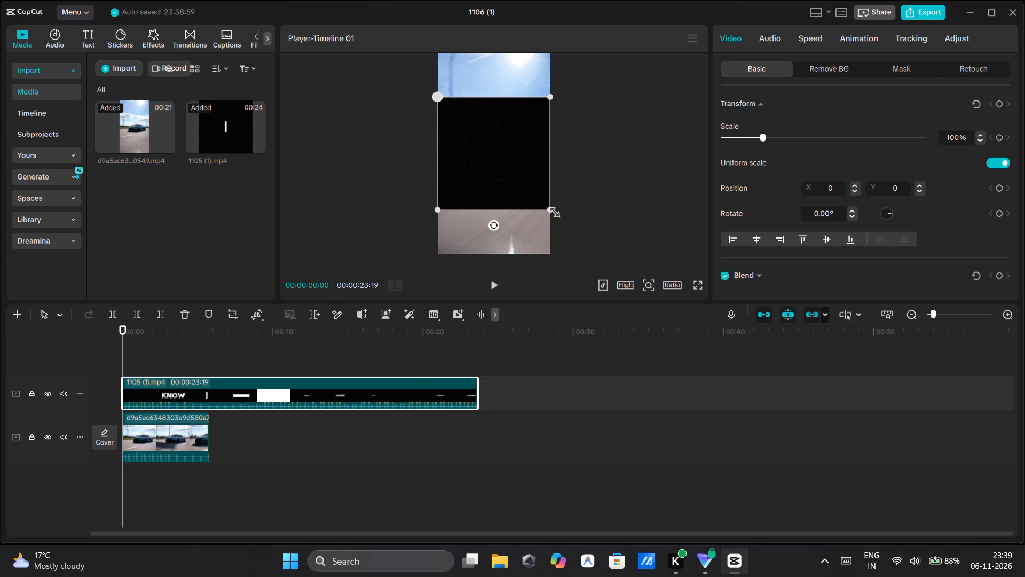
Enlarge the 1105 (1) text clip to 138% scale so the word KNOW fits the frame width, and play back a short section.
drag(551, 210, 619, 267)
click(495, 282)
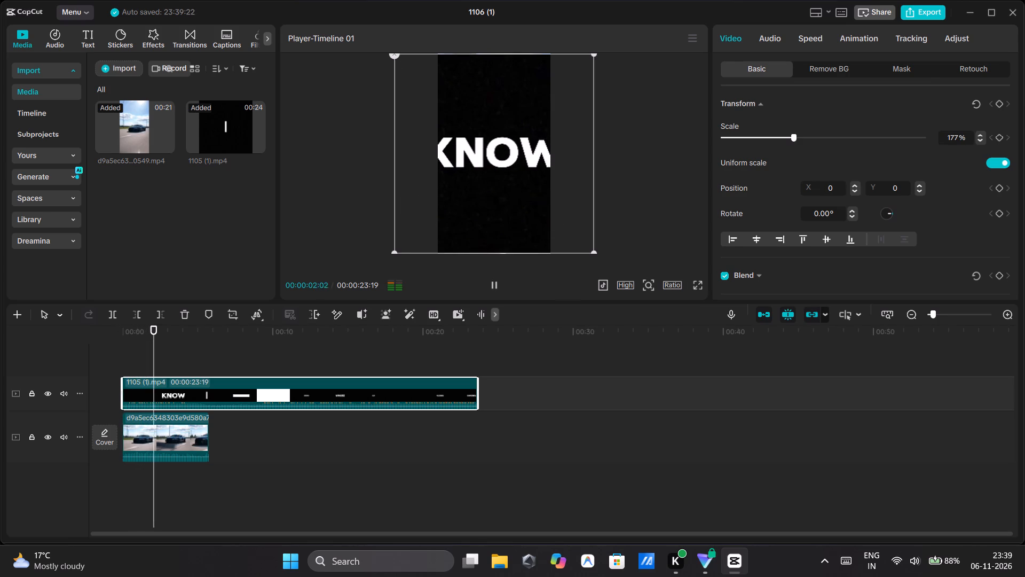
click(495, 282)
drag(594, 250, 575, 245)
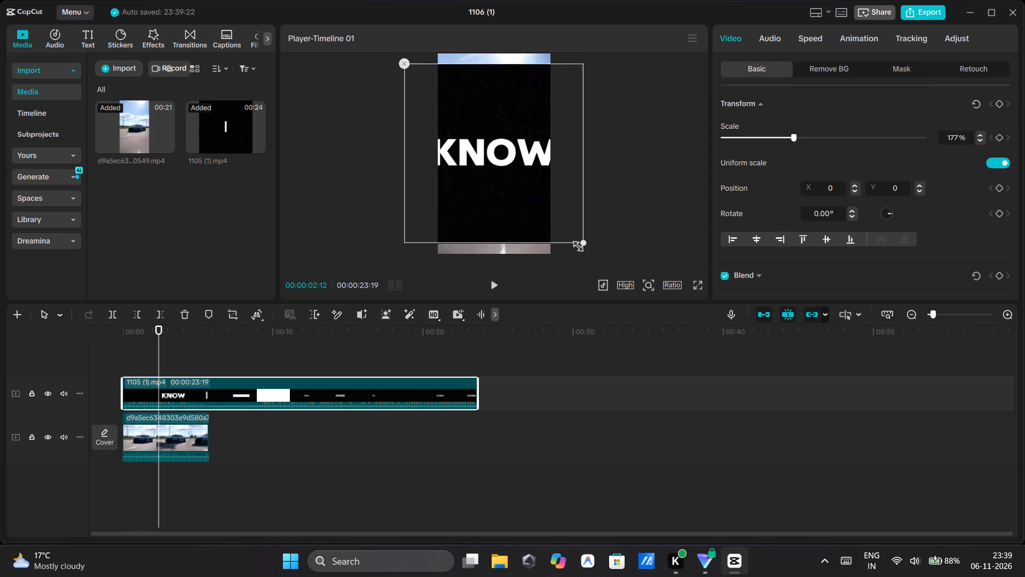
drag(575, 245, 554, 238)
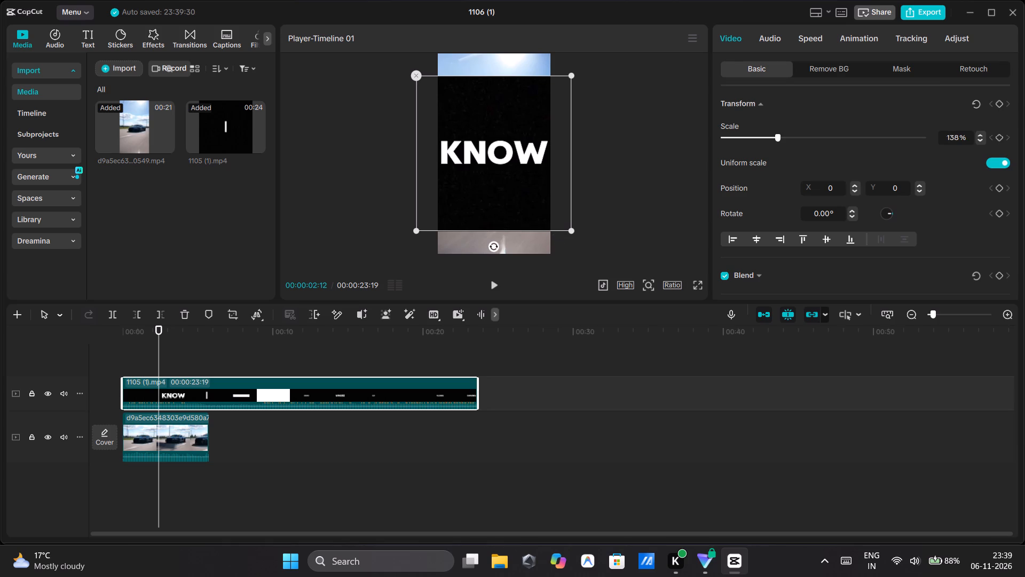
click(499, 284)
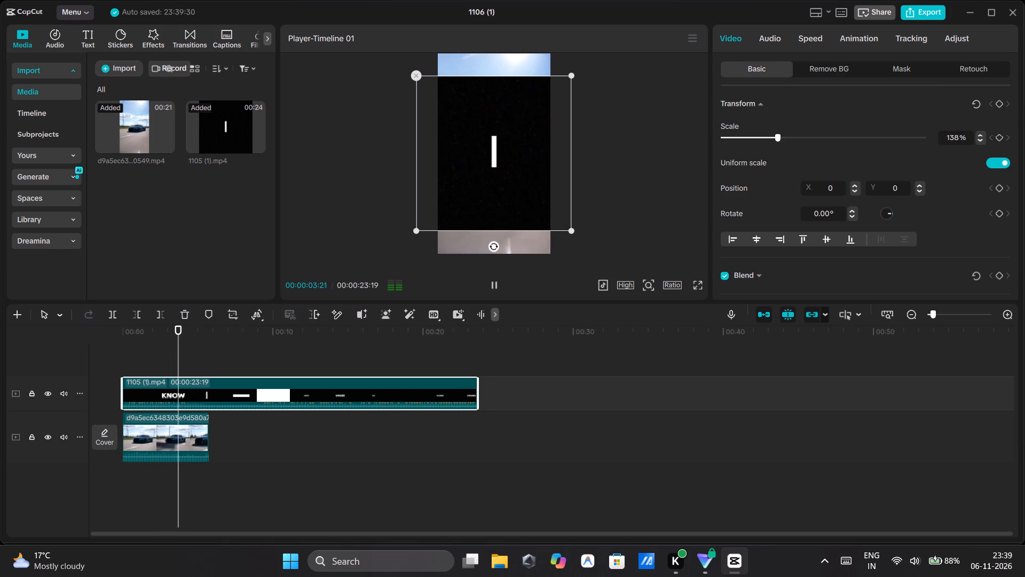
click(499, 284)
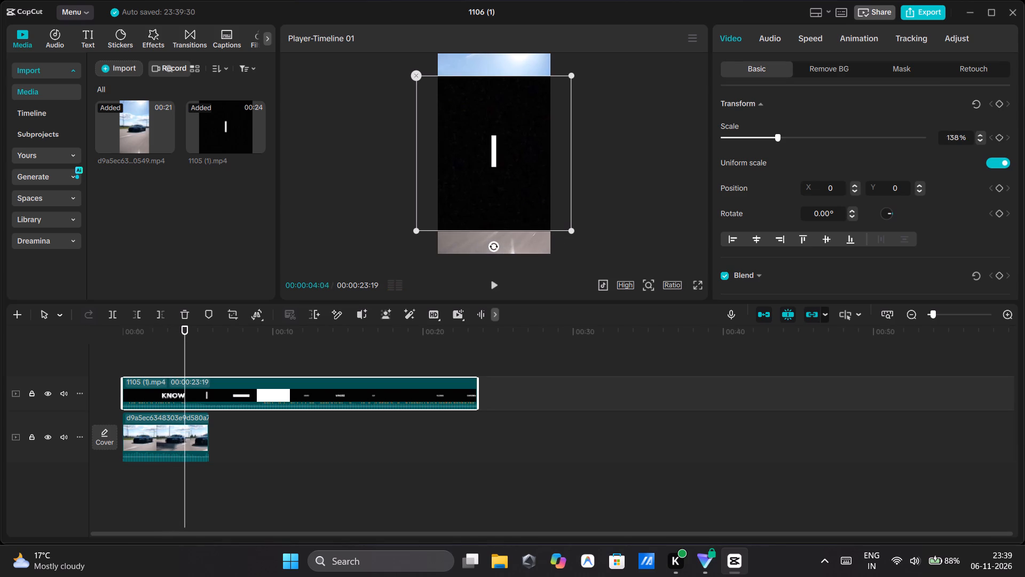
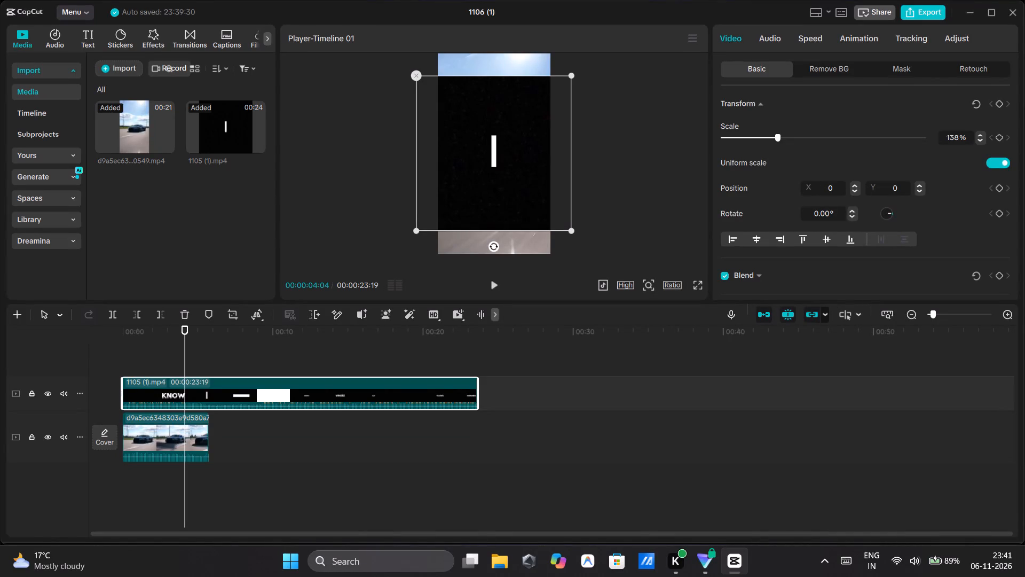
Crop the car clip with a free ratio, trimming a strip of sky off the top and a similar strip of road off the bottom.
click(200, 436)
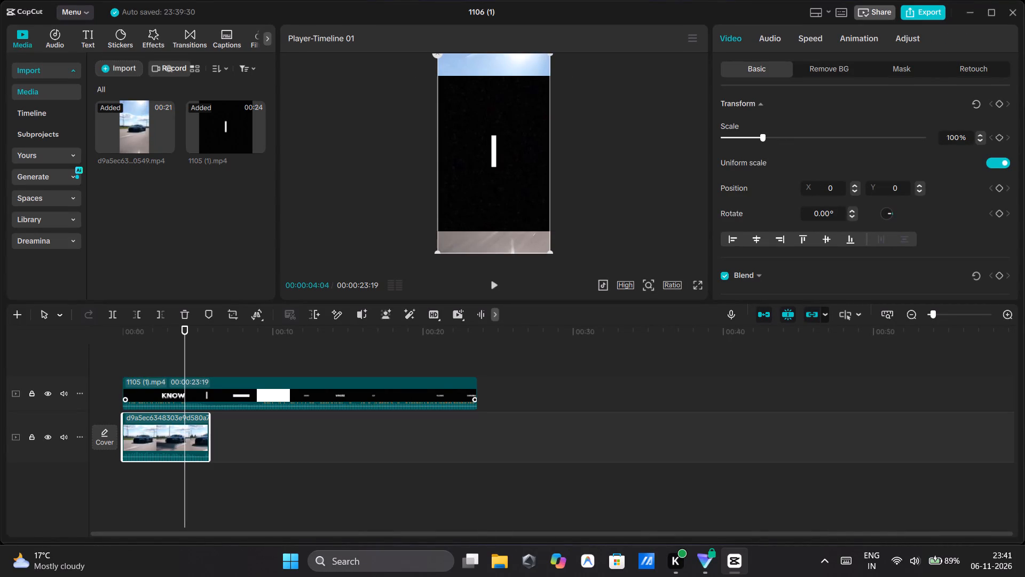
click(231, 310)
drag(512, 415, 519, 387)
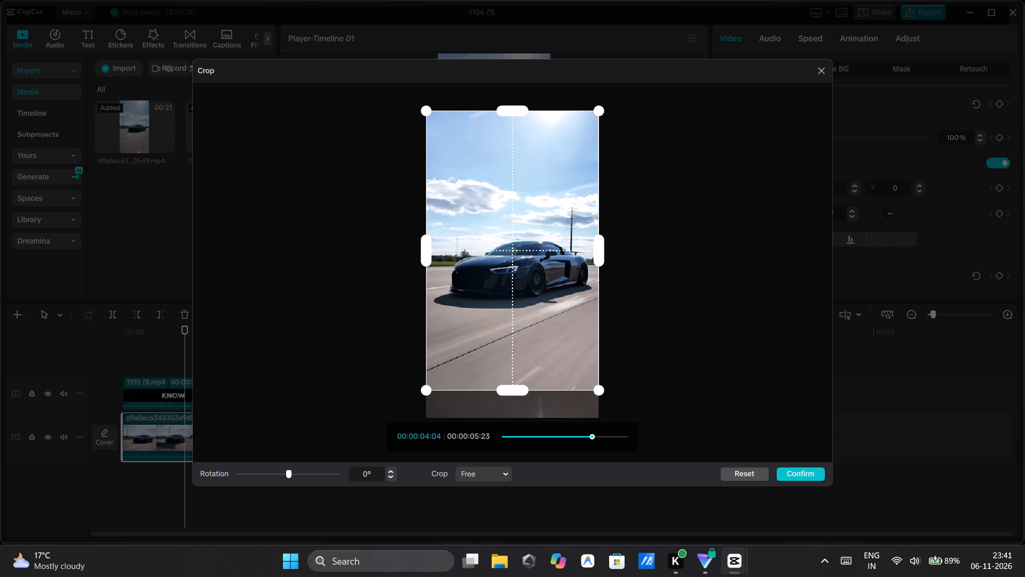
drag(521, 110, 519, 149)
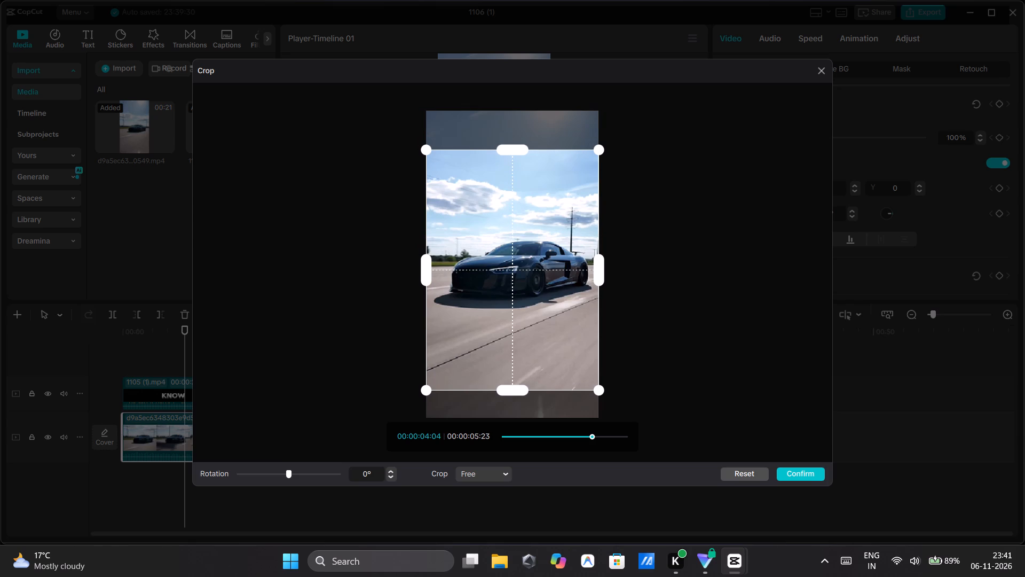
drag(521, 389, 524, 379)
click(792, 470)
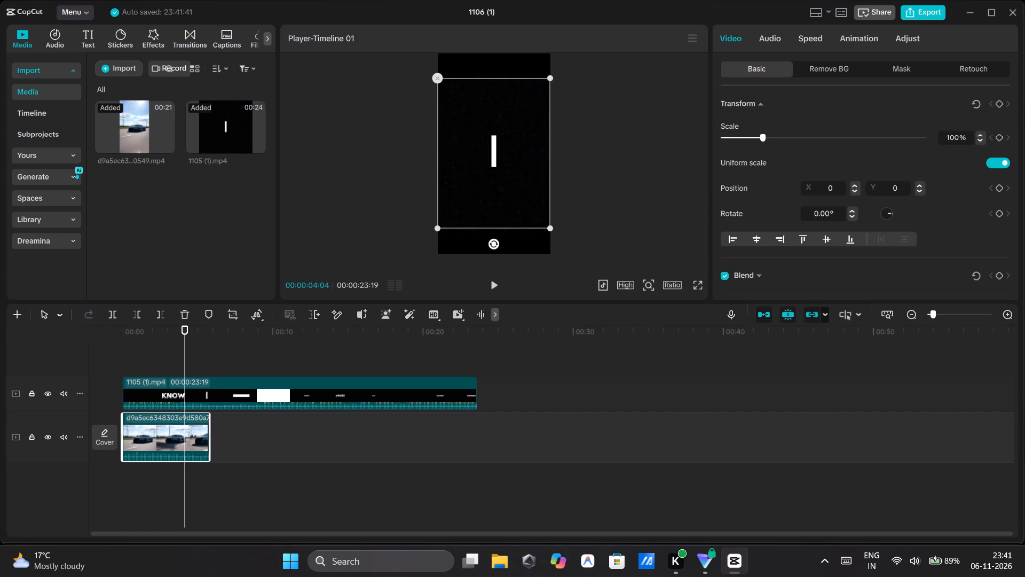
Return the playhead to the timeline start at 00:00:00:00.
drag(183, 347, 27, 315)
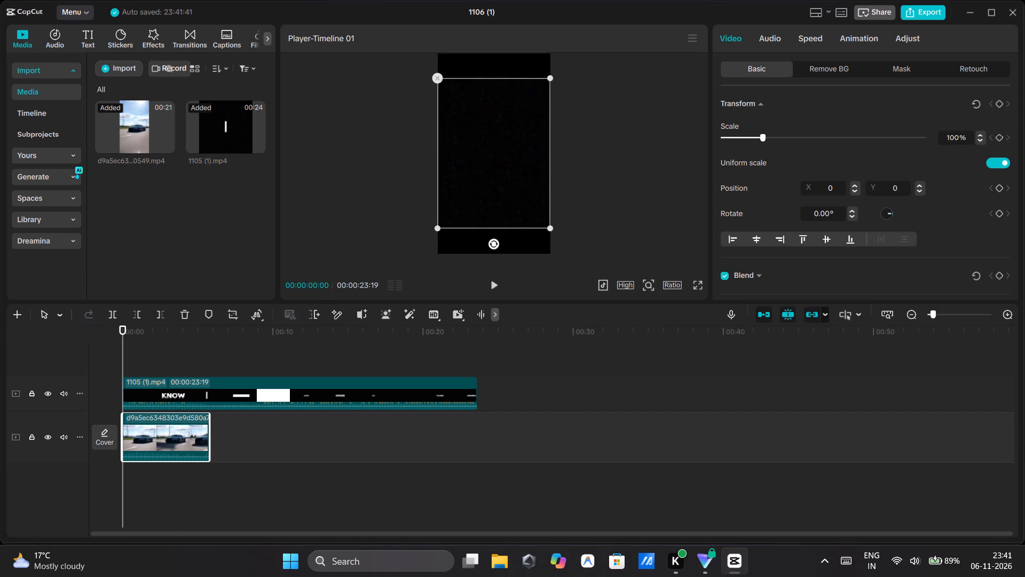
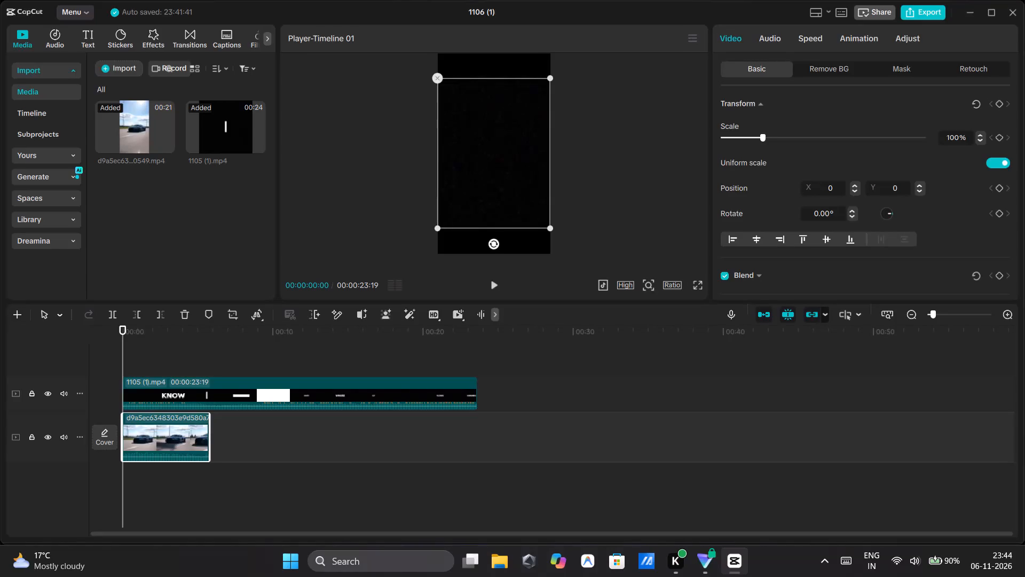
Set the blend mode of the 1105 (1) text clip on the upper track to Darken.
scroll(850, 163, down, 1)
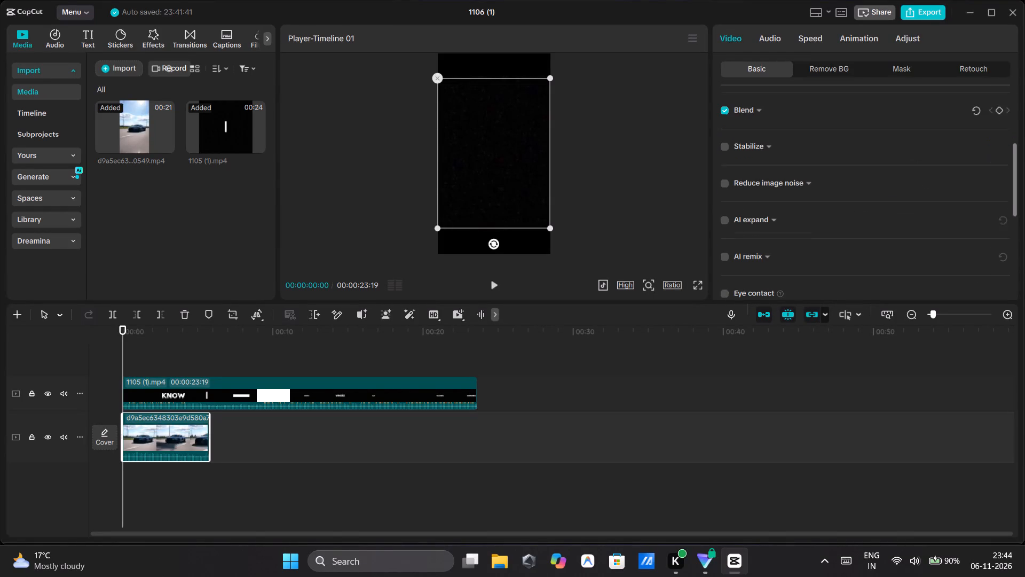
scroll(850, 163, down, 1)
click(419, 389)
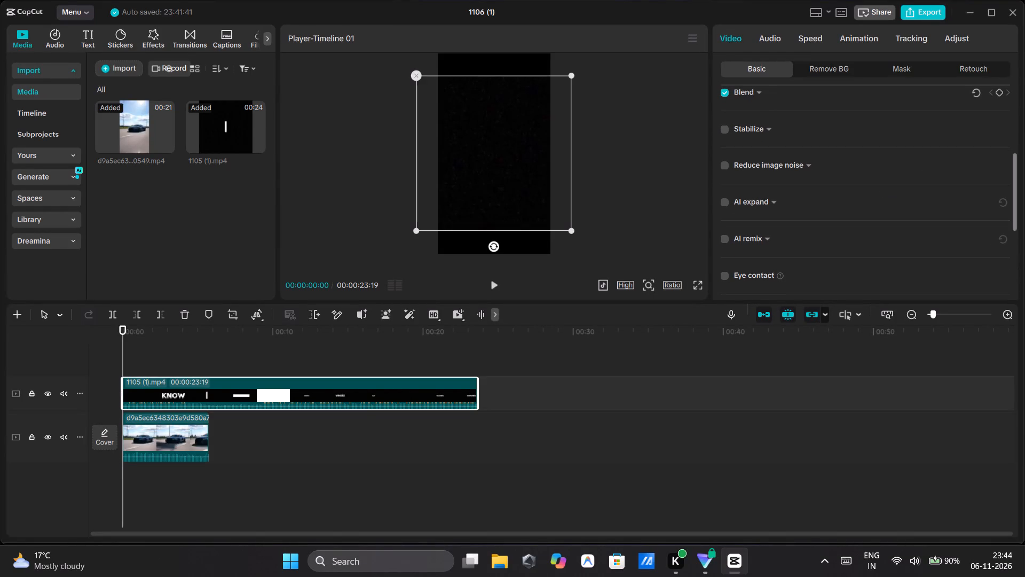
click(756, 92)
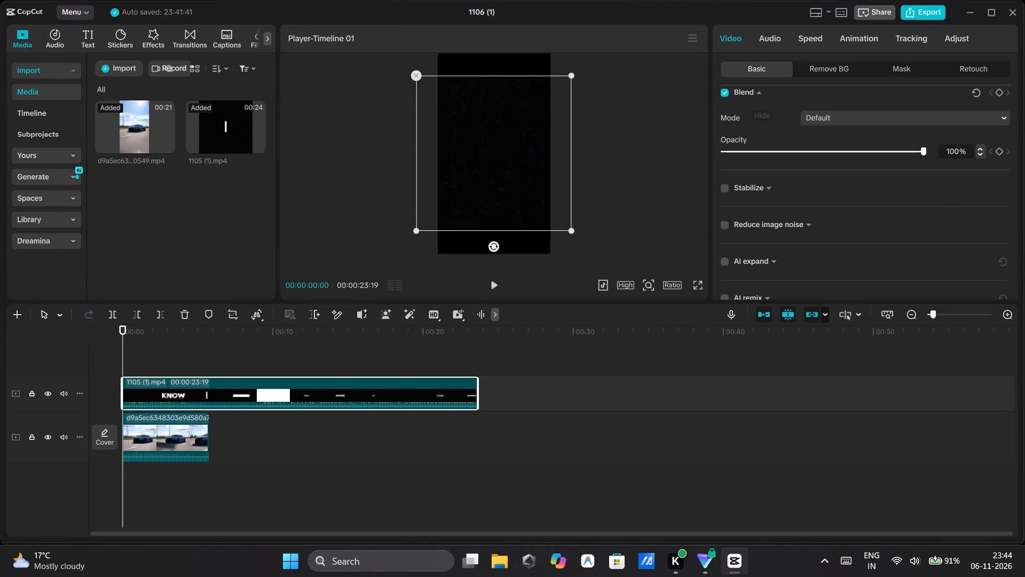
click(913, 115)
click(913, 115)
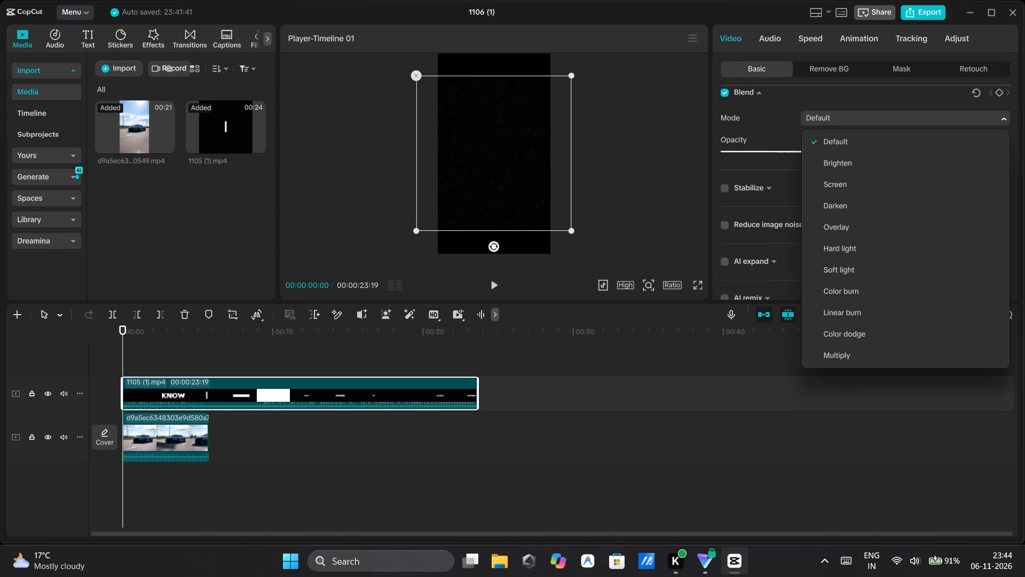
click(913, 115)
click(825, 207)
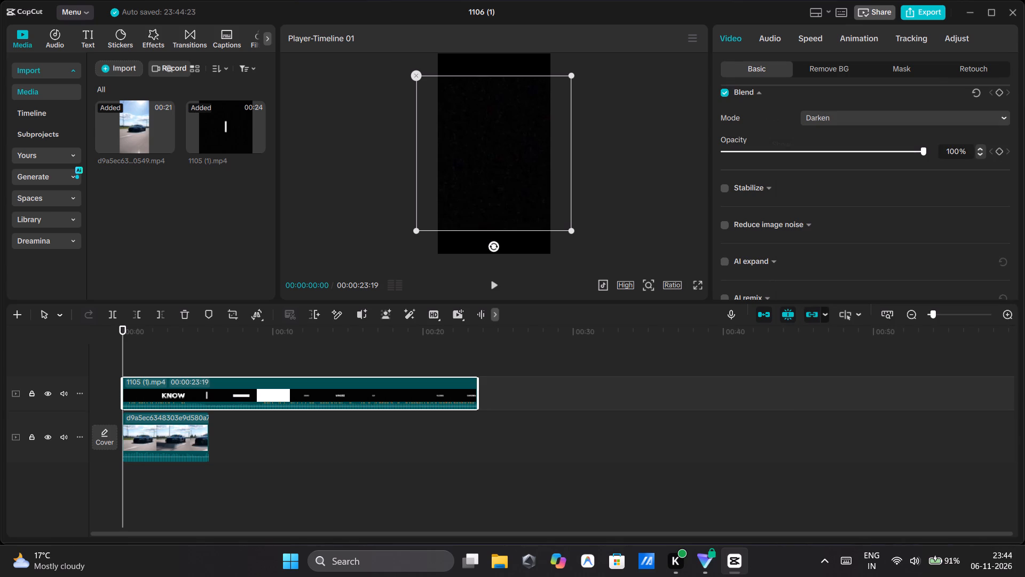
Play the timeline from the start to preview the blended text over the car footage, stopping past the car clip's end.
click(493, 281)
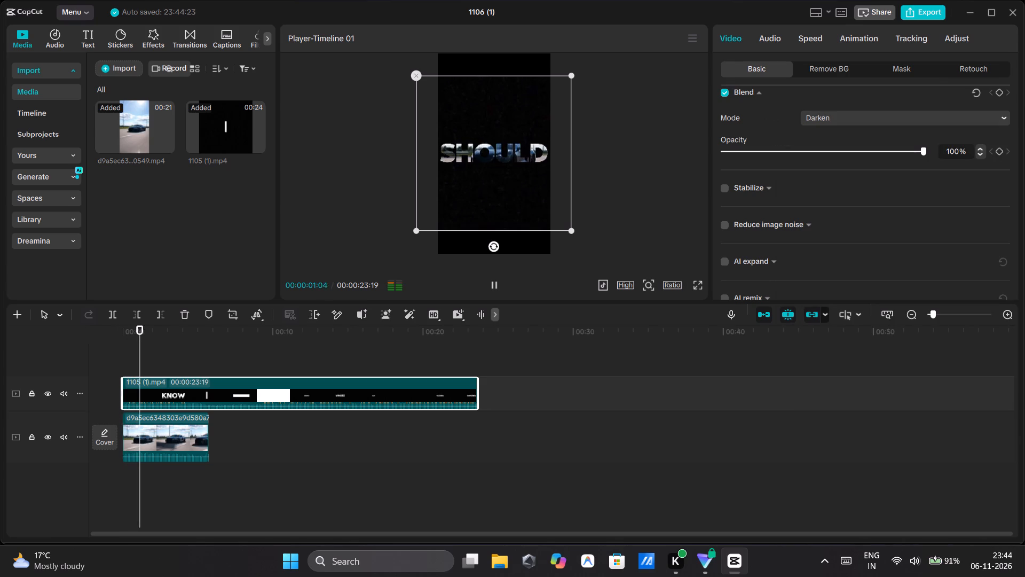
click(671, 240)
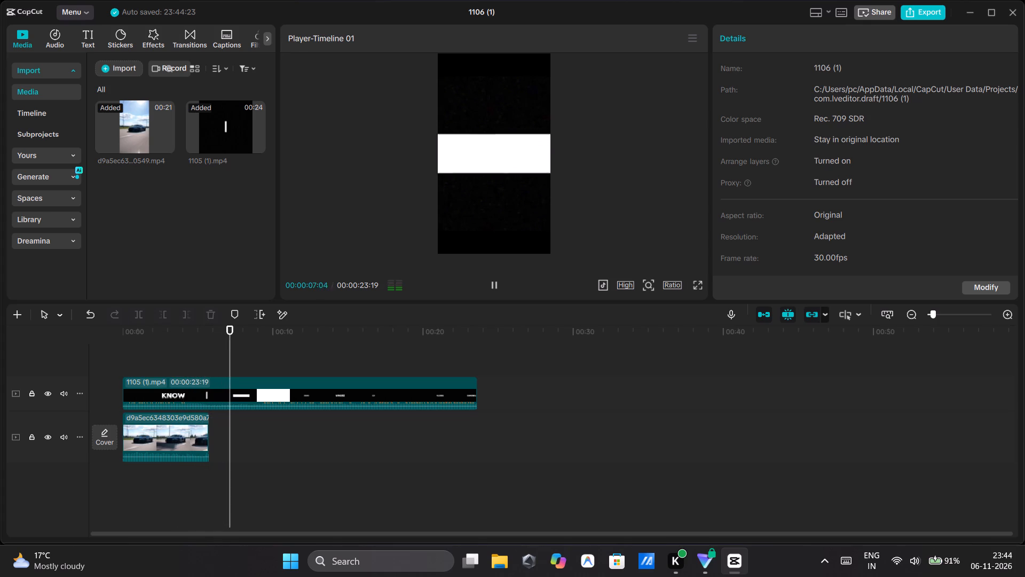
click(493, 283)
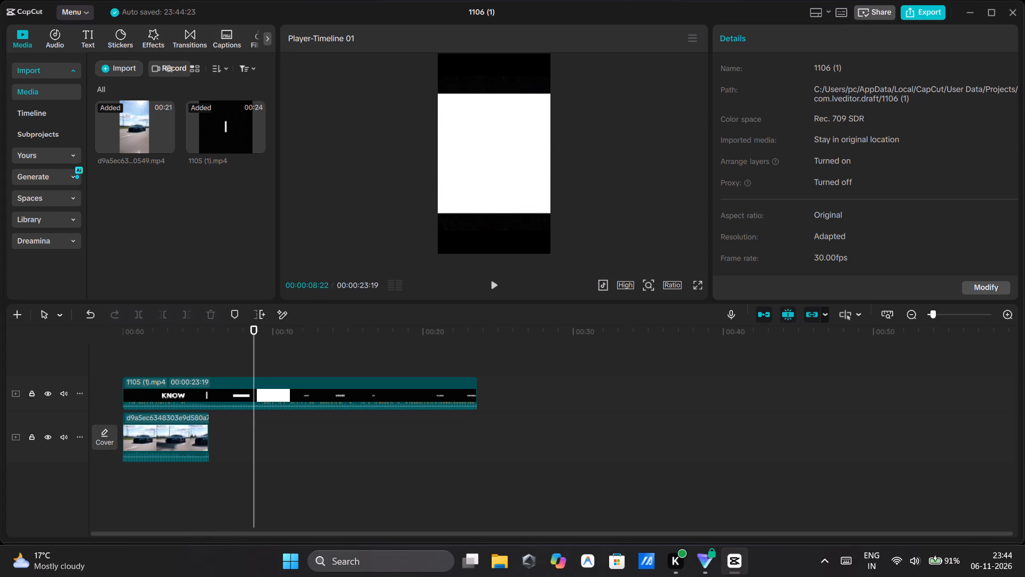
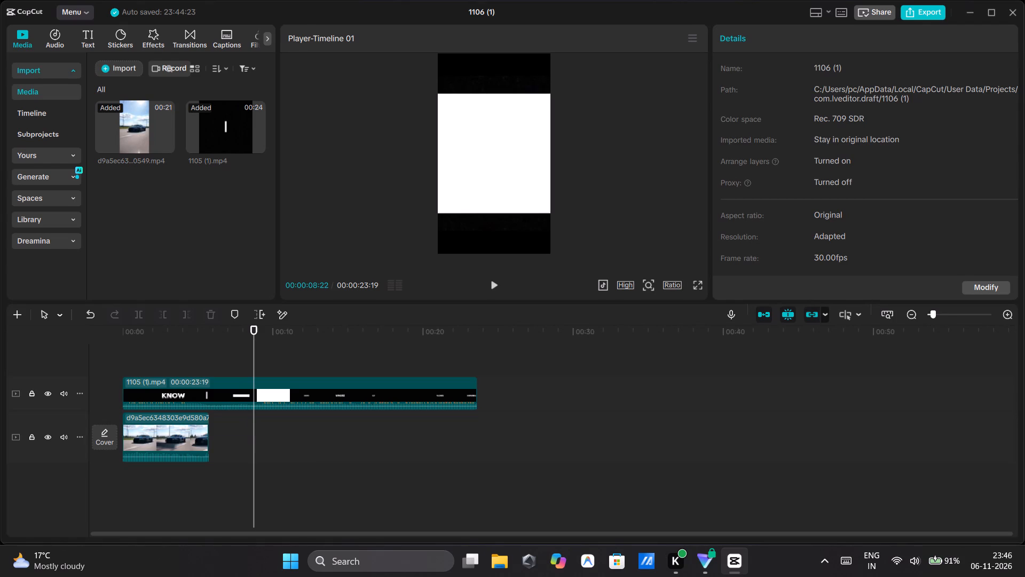
Extend the end of the car footage clip on the lower track to about 00:00:09:08, just past the playhead.
click(199, 435)
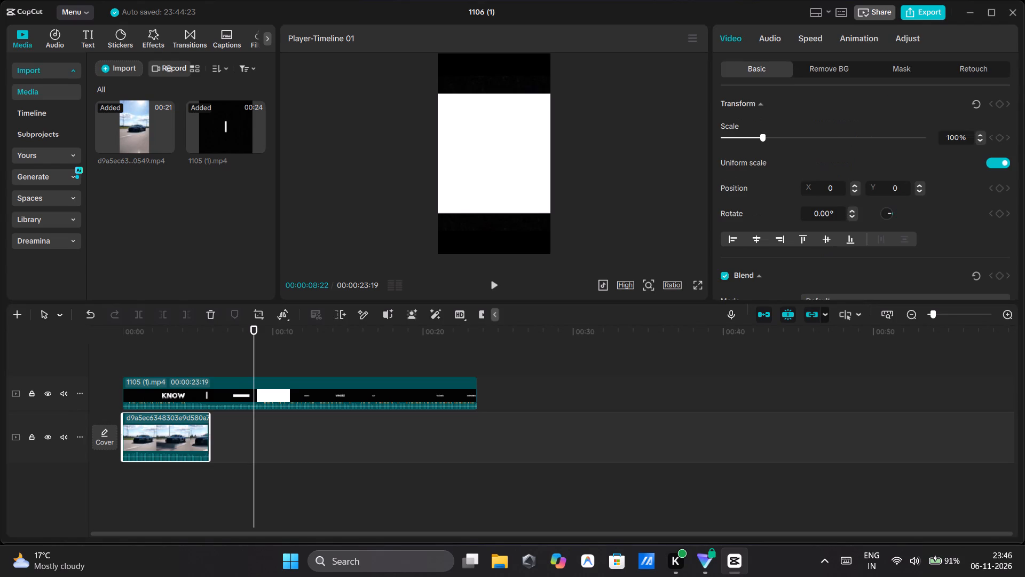
drag(209, 435, 327, 442)
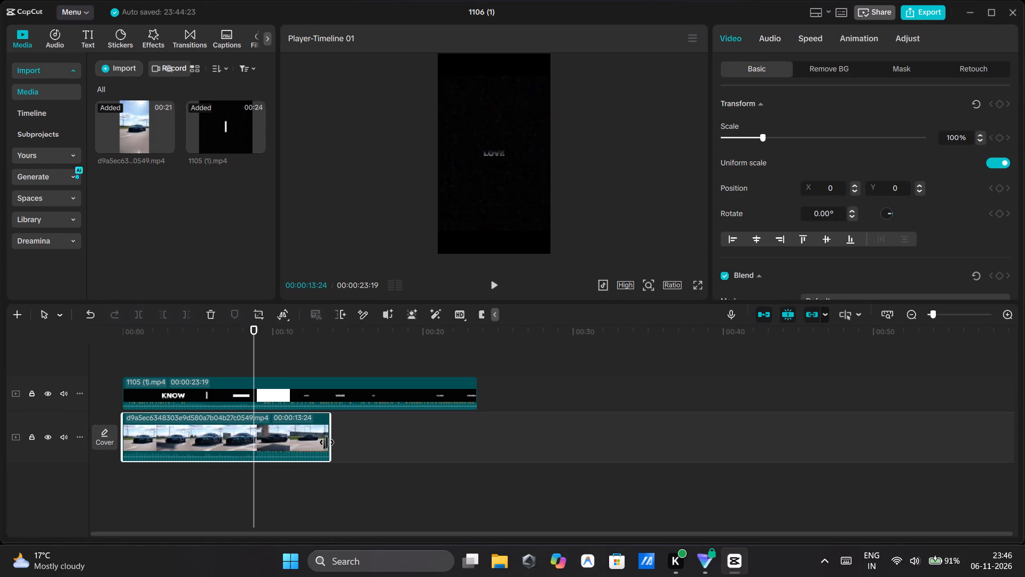
drag(327, 442, 287, 443)
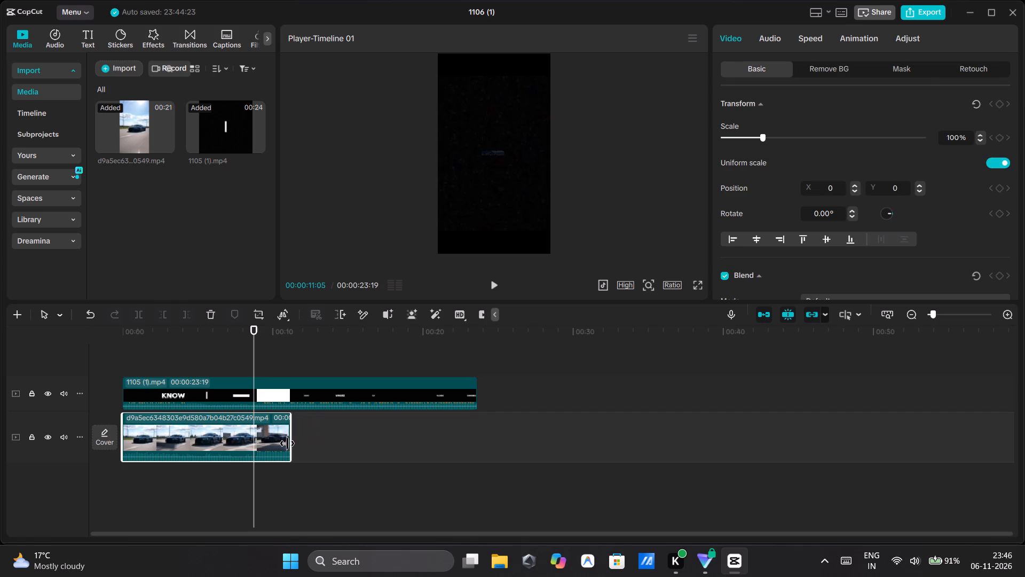
drag(287, 443, 249, 447)
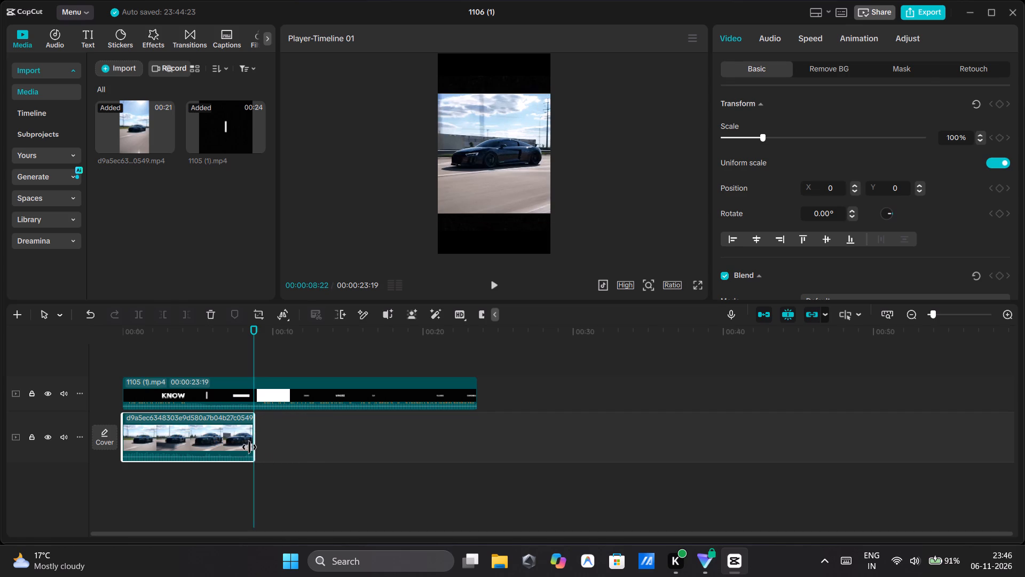
drag(249, 447, 257, 450)
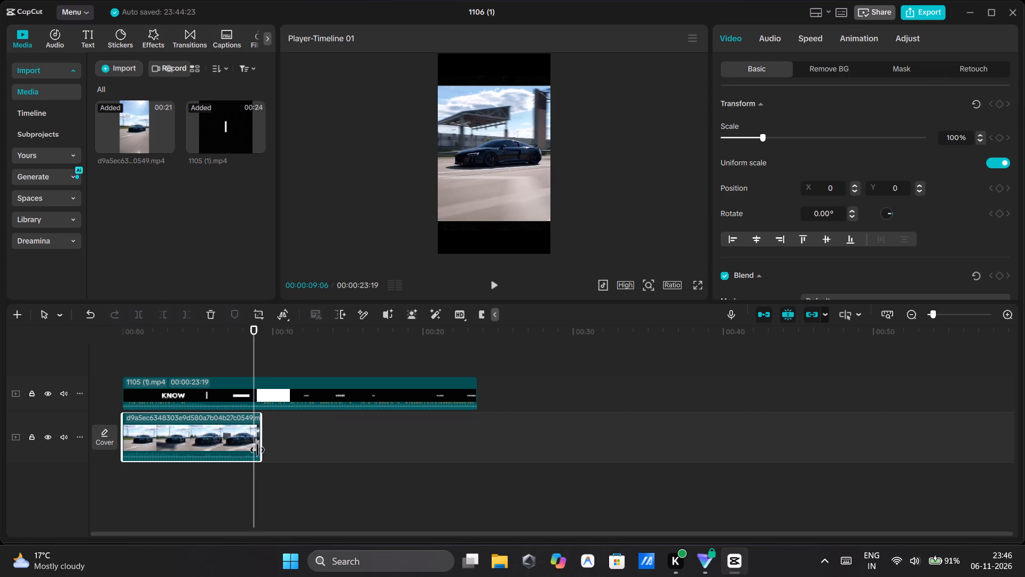
drag(257, 450, 258, 451)
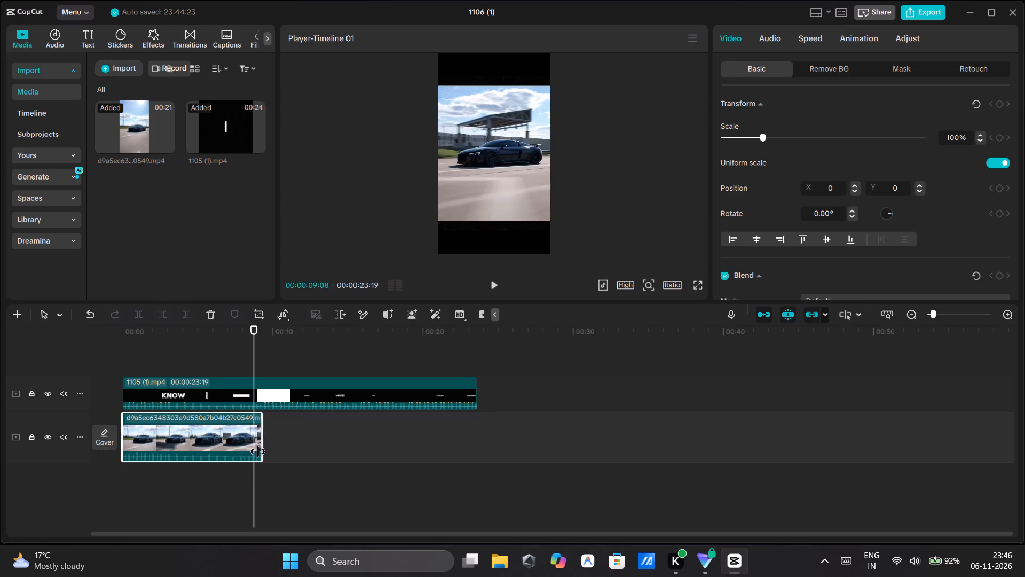
drag(258, 451, 258, 451)
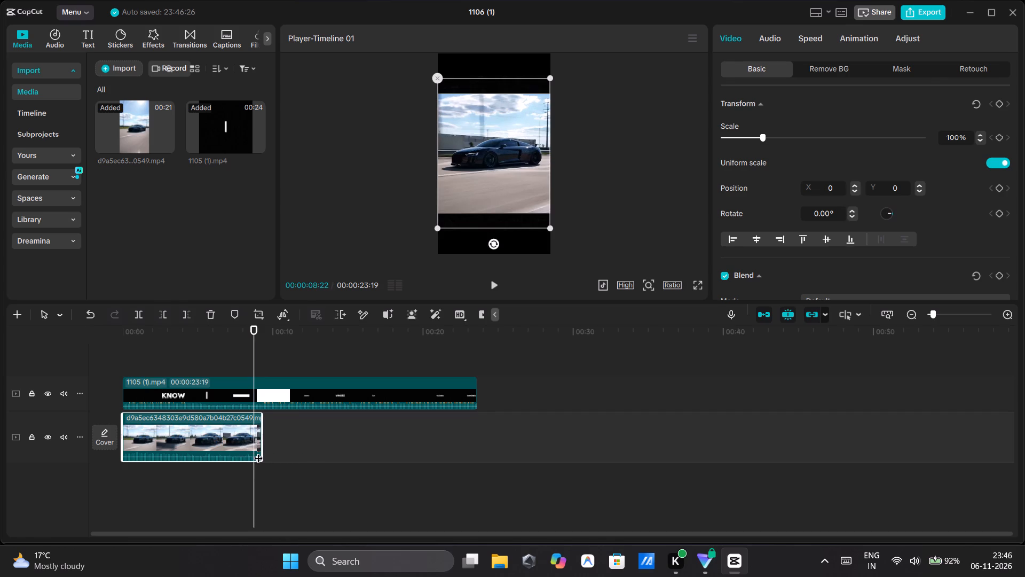
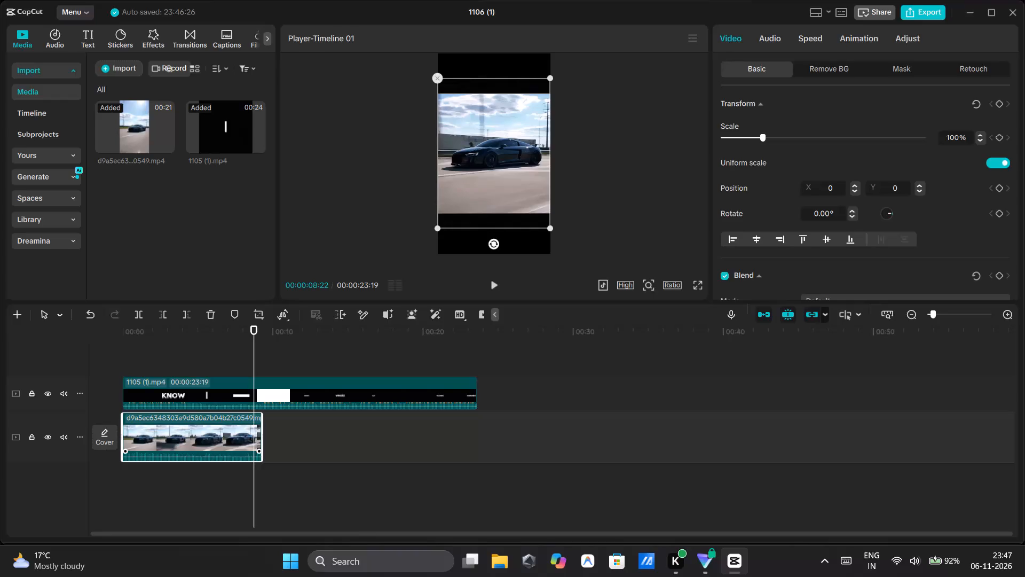
Play the composite from the start of the timeline past the end of the car footage to check its timing against the text.
drag(253, 357, 11, 418)
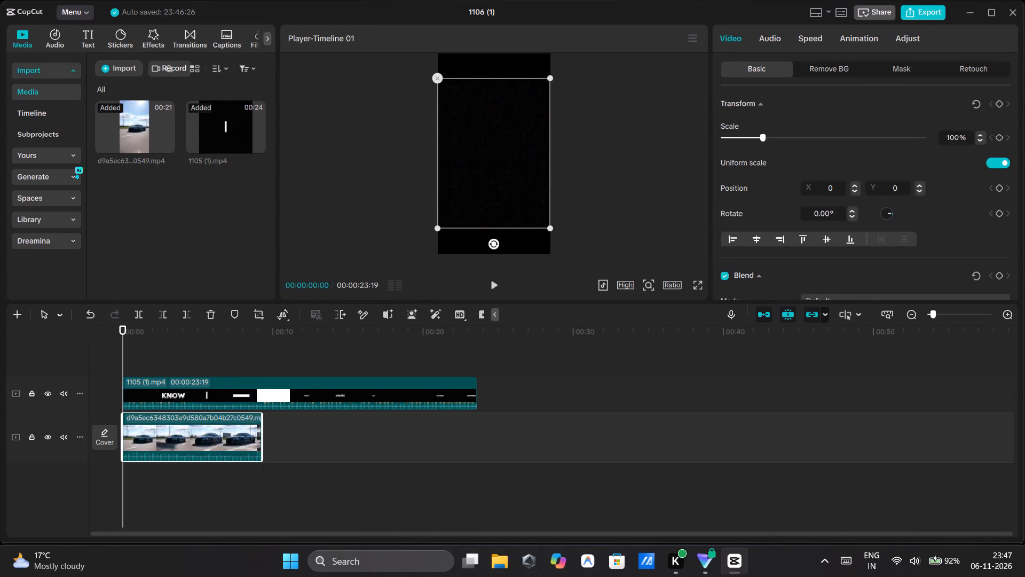
click(498, 292)
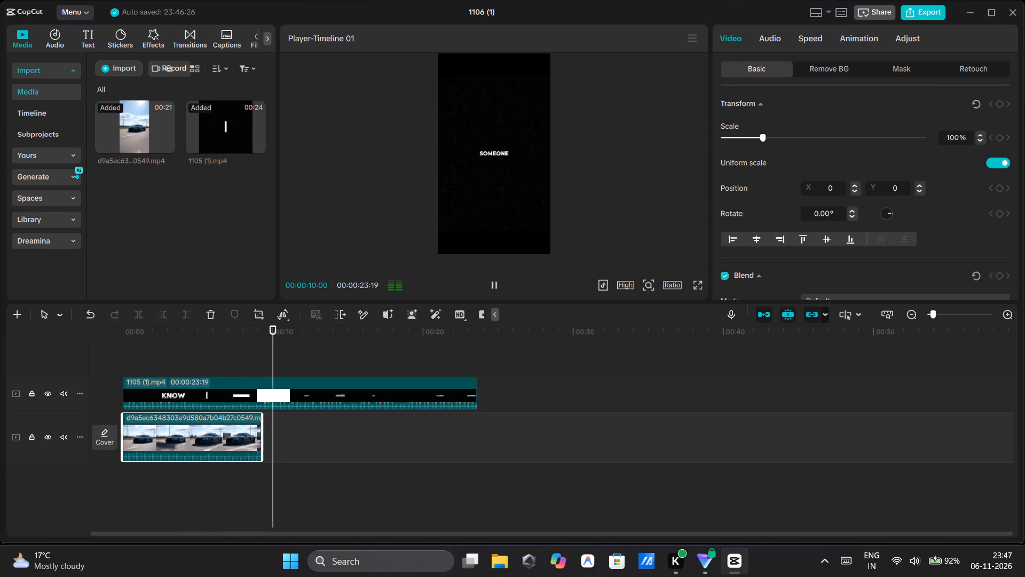
click(493, 285)
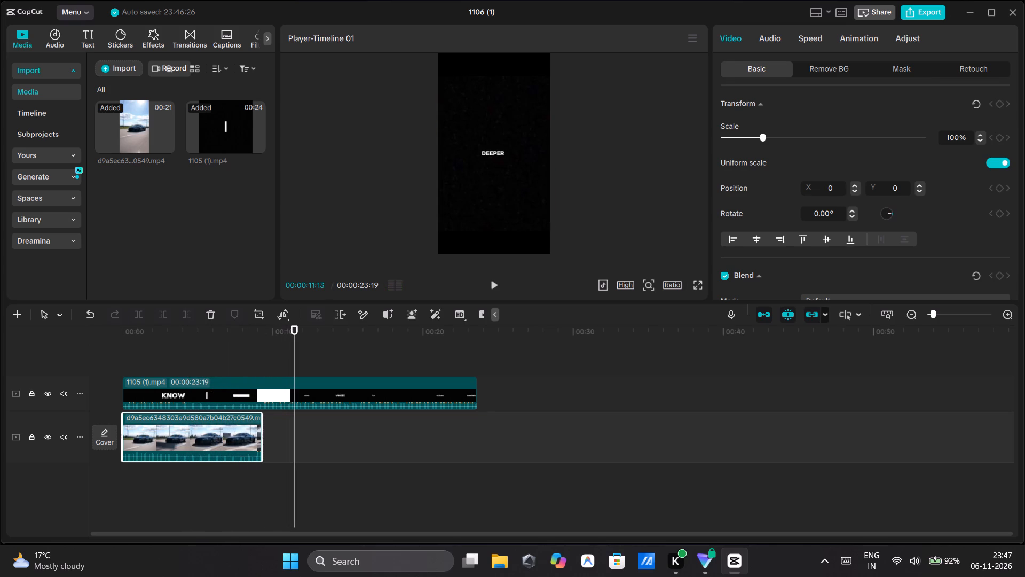
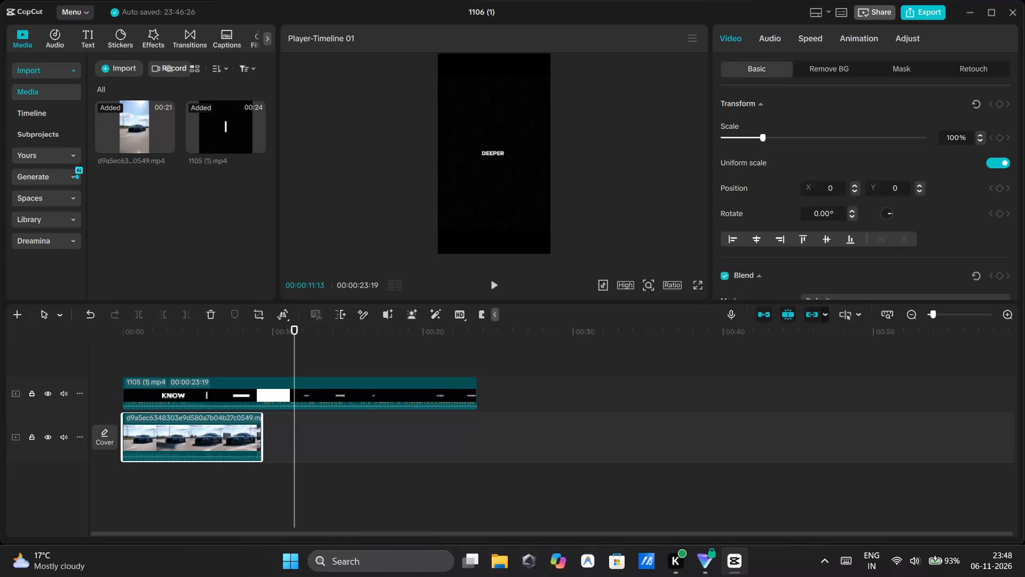
Play the composite from the start of the timeline and mute the car footage track during playback.
click(120, 352)
click(123, 352)
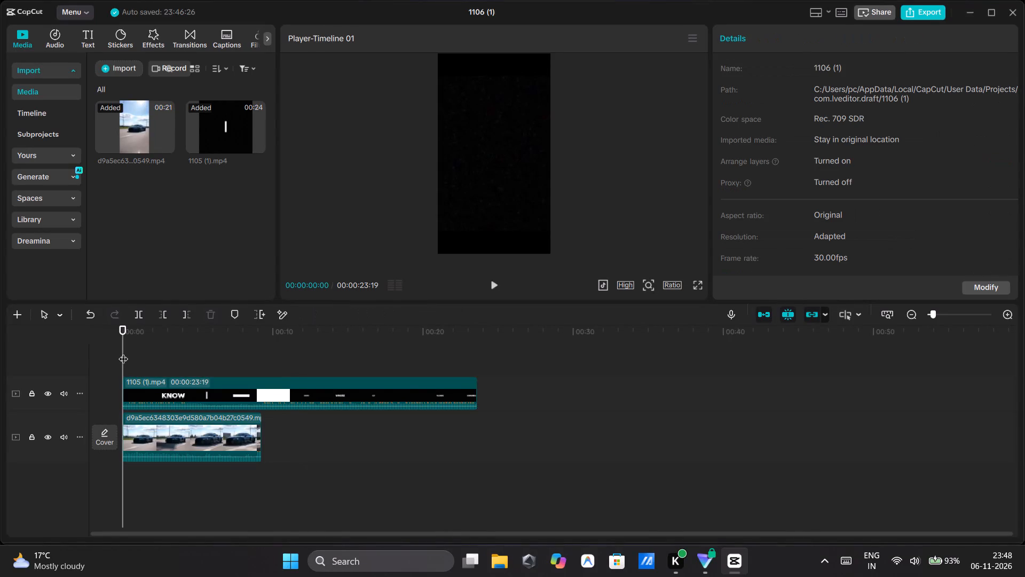
click(496, 280)
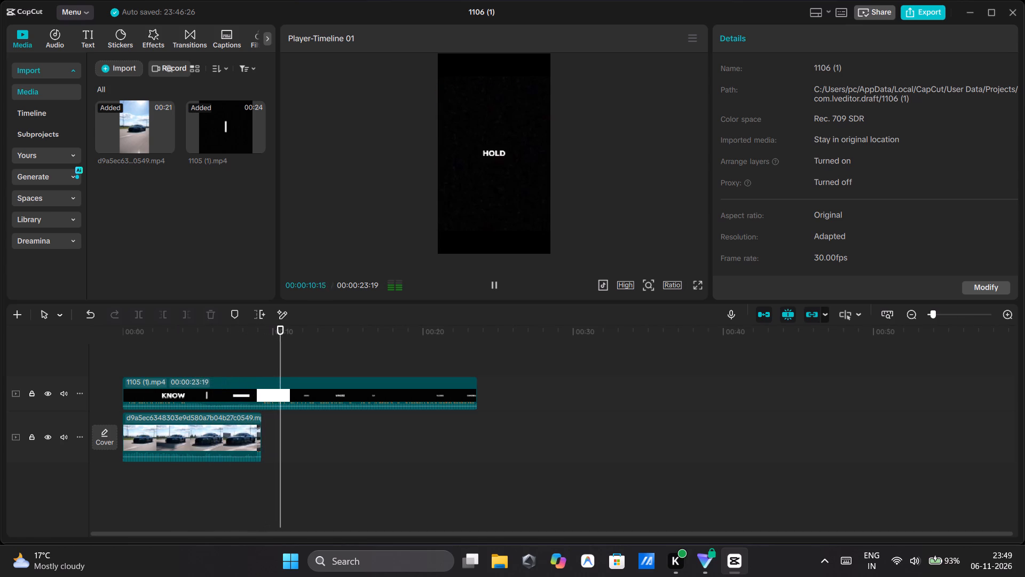
click(62, 435)
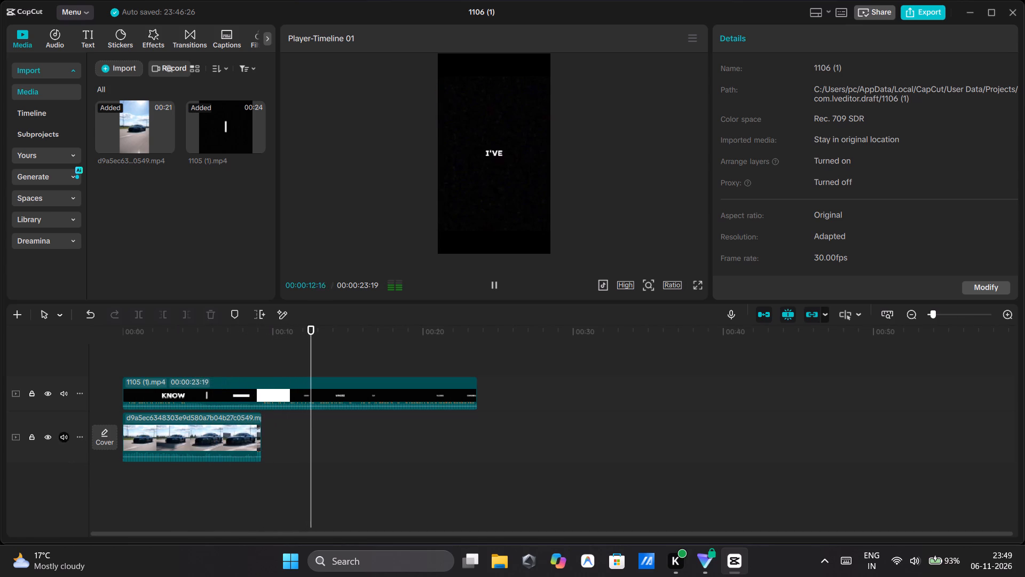
Replay the composite from the start to check its timing, and extend the end of the car footage to 00:00:09:18.
click(125, 361)
drag(125, 361, 94, 370)
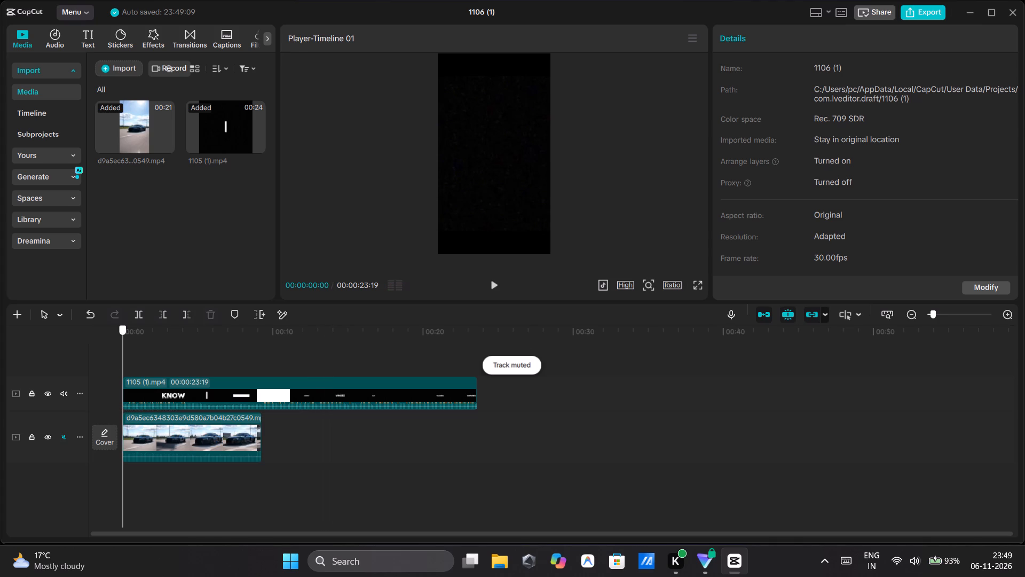
click(491, 286)
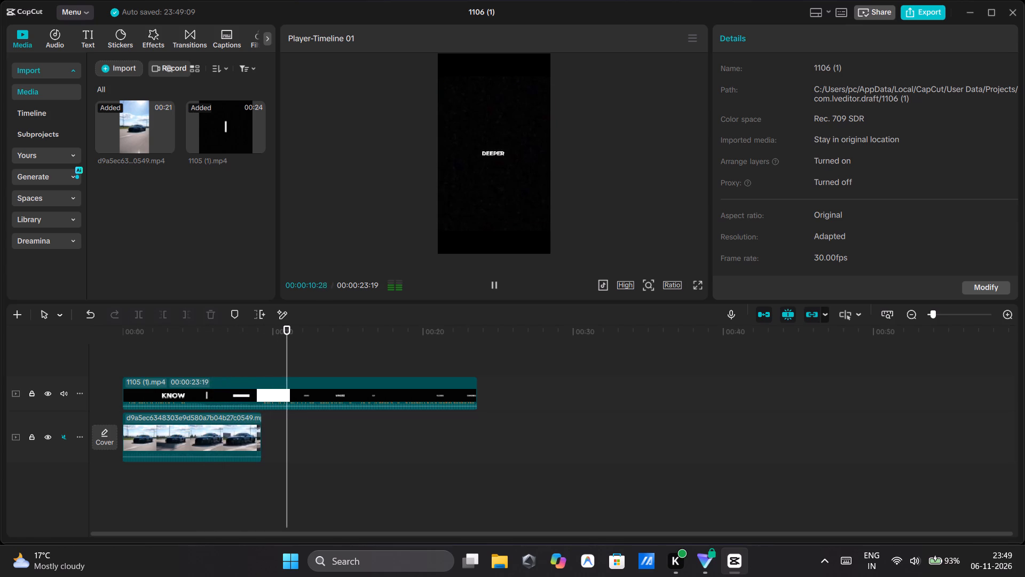
click(494, 283)
drag(296, 352, 267, 355)
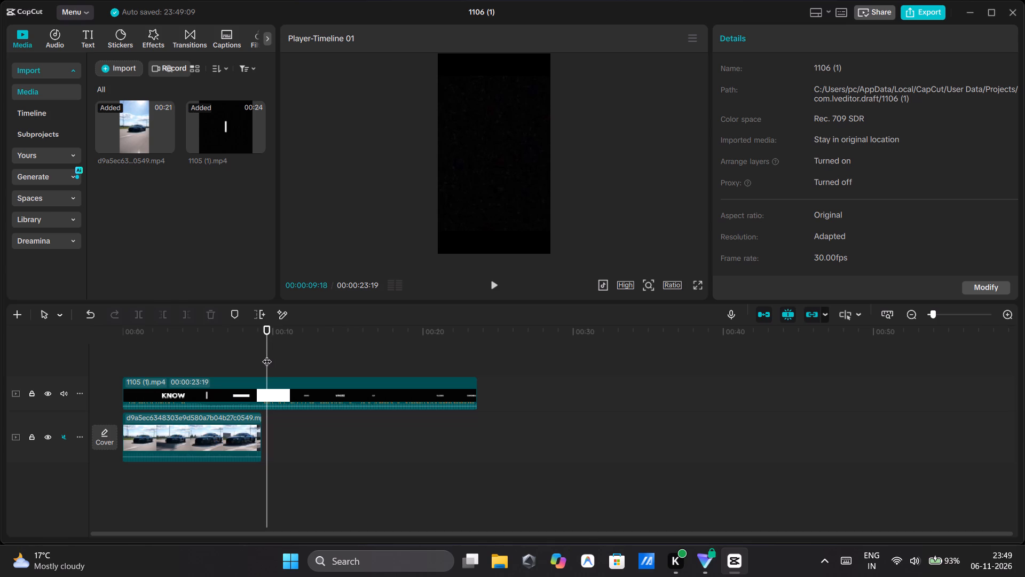
click(261, 423)
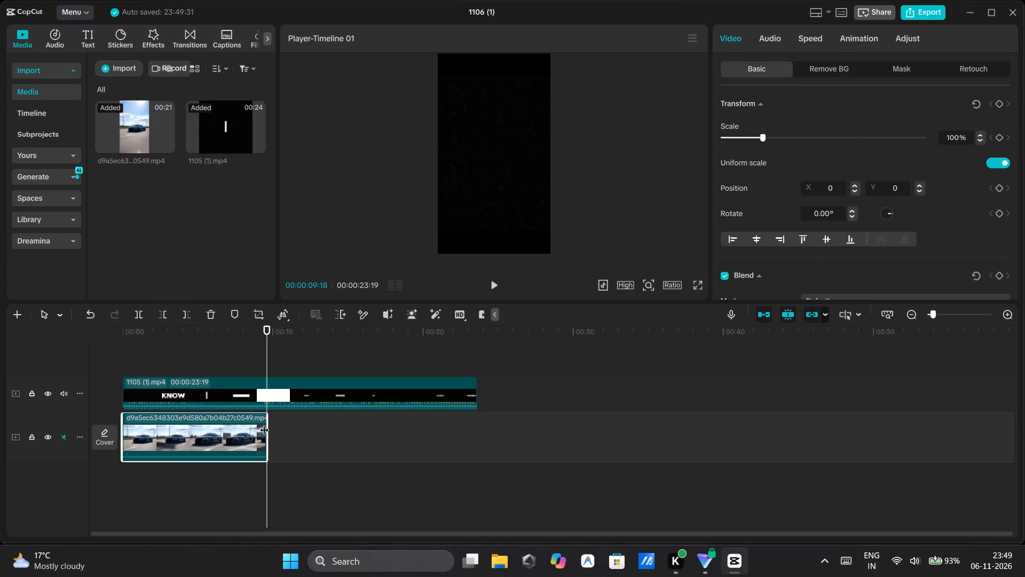
click(107, 356)
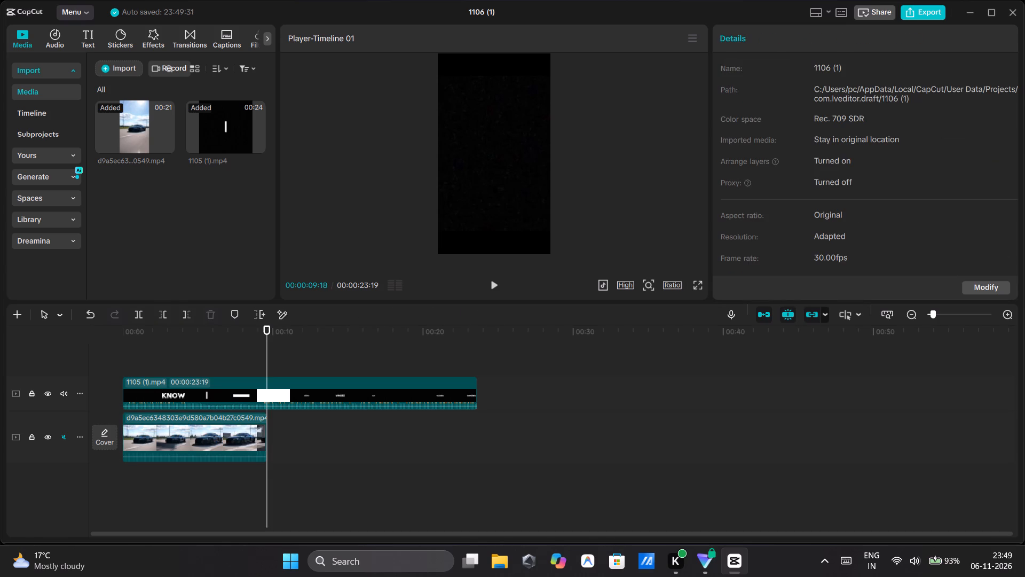
Play the composite from the end of the car footage to the timeline's end, and replay its opening through the word SHOULD.
click(494, 279)
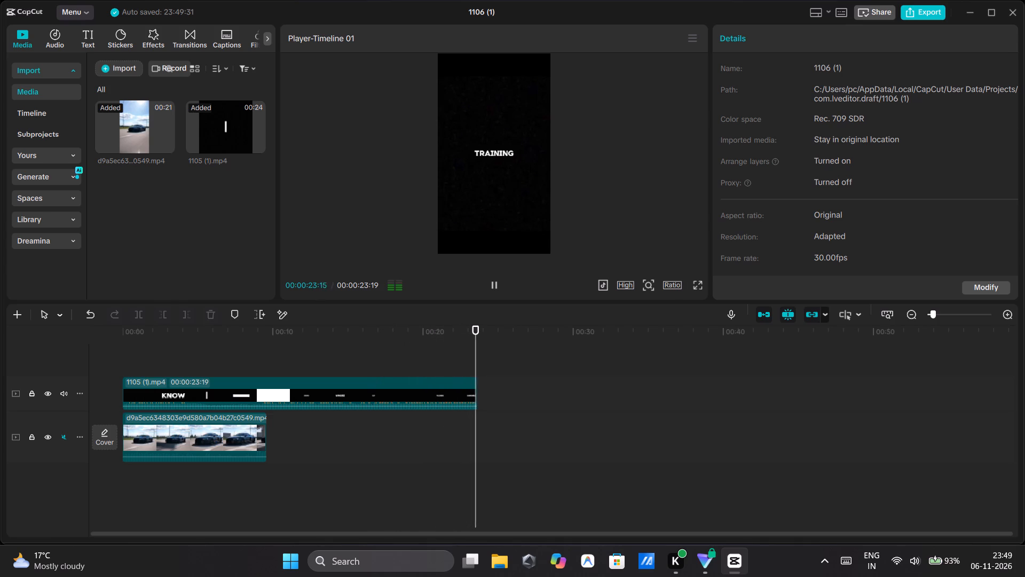
click(494, 279)
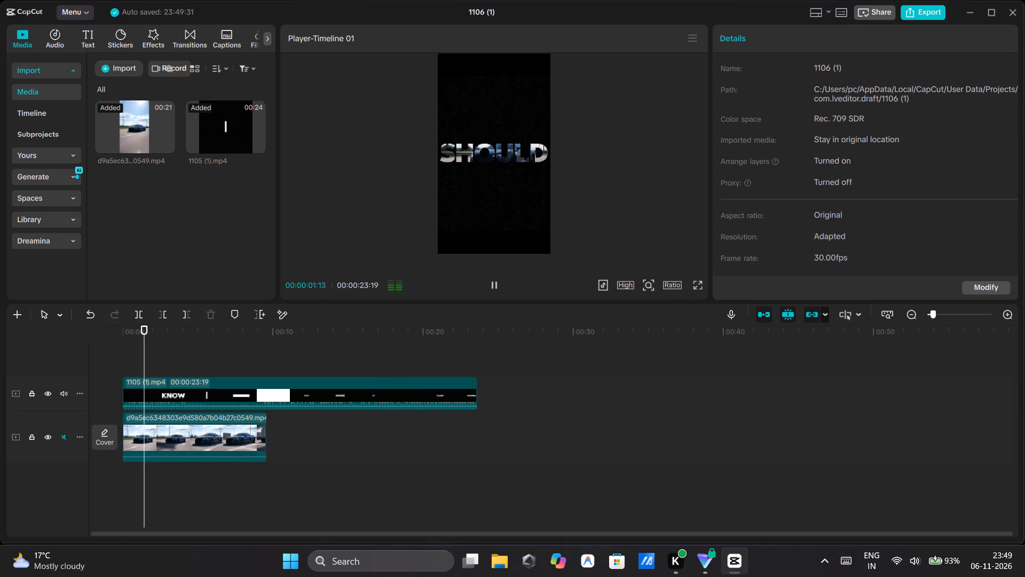
click(494, 279)
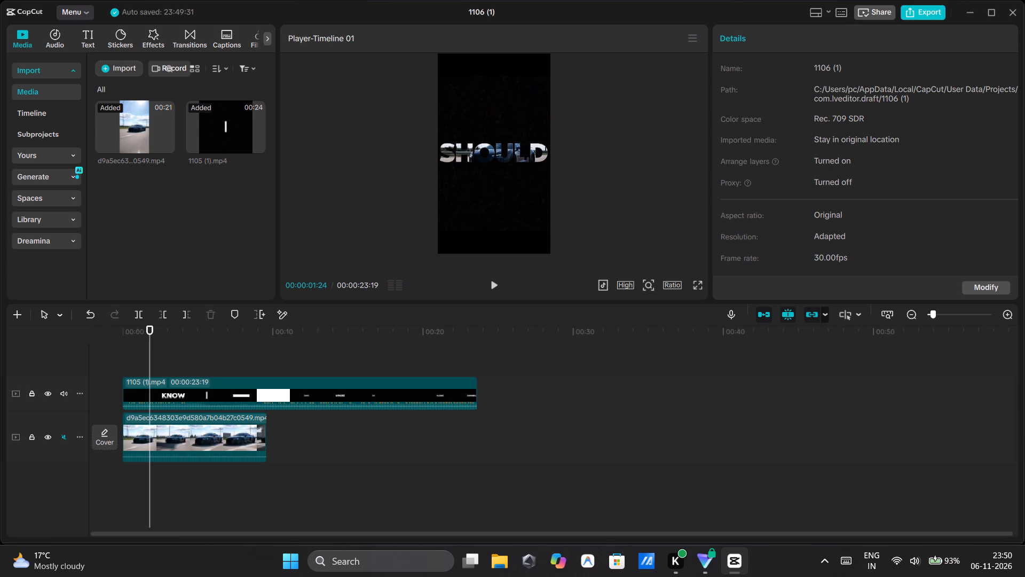
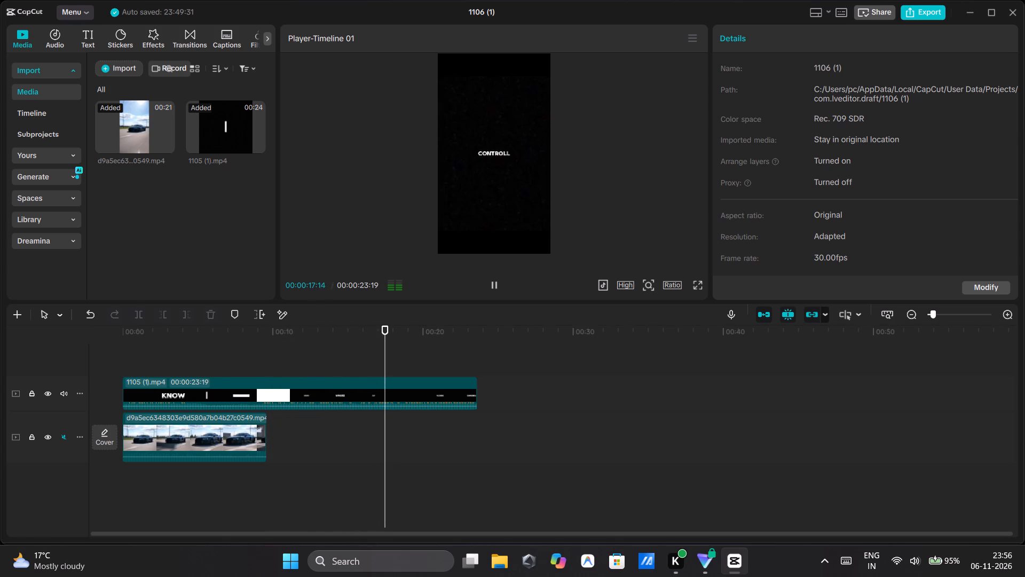
Play the composite in short stretches from 00:00:09:00 and add a timeline marker at 00:00:13:03, on the word KNOW.
drag(494, 279, 328, 352)
click(281, 347)
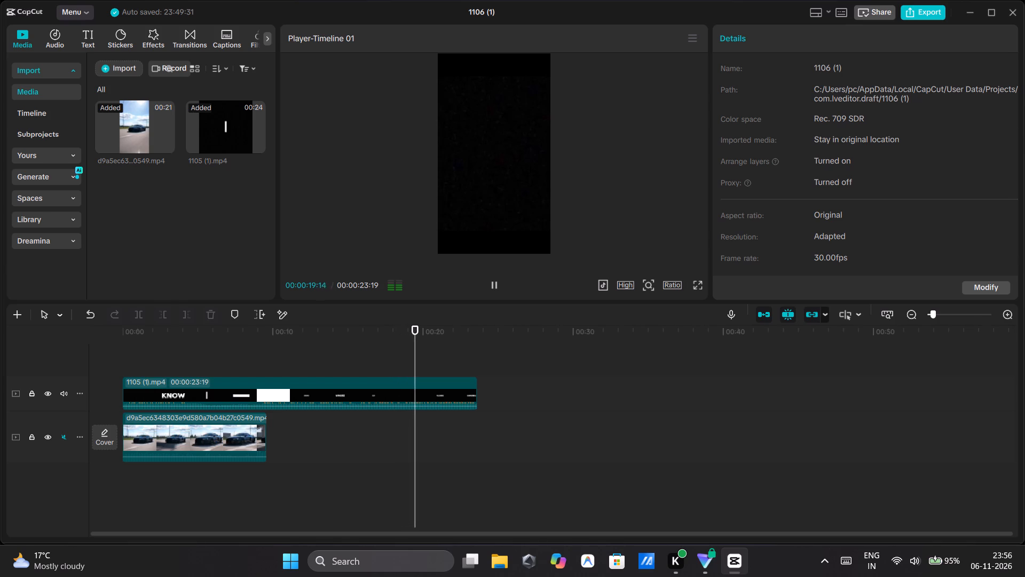
drag(281, 347, 258, 357)
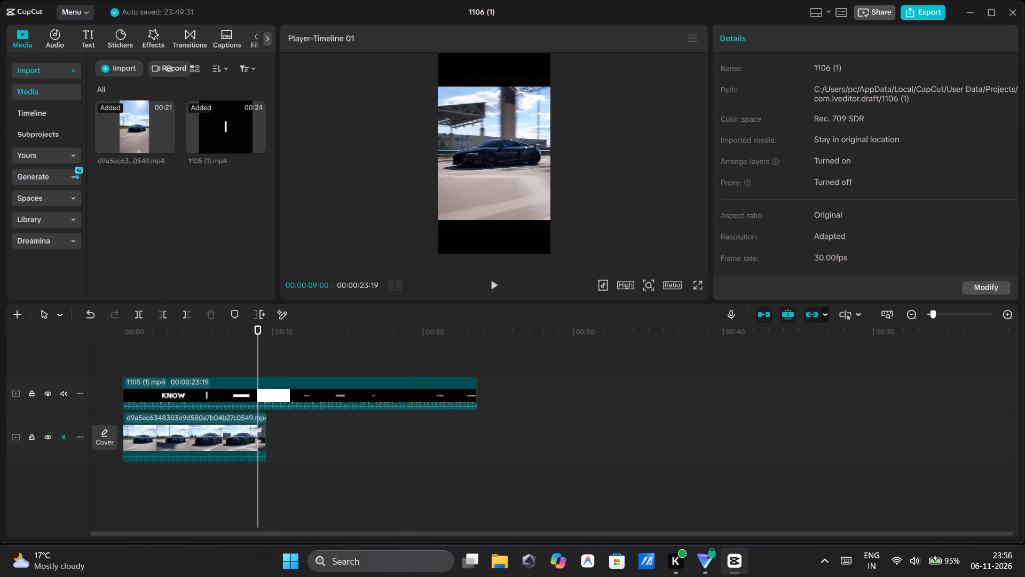
click(494, 279)
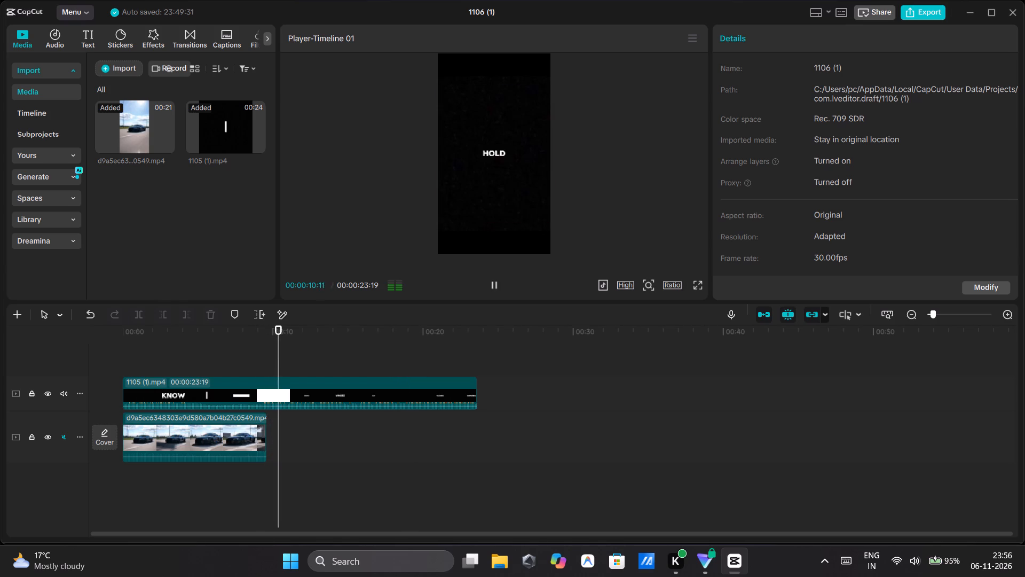
click(494, 279)
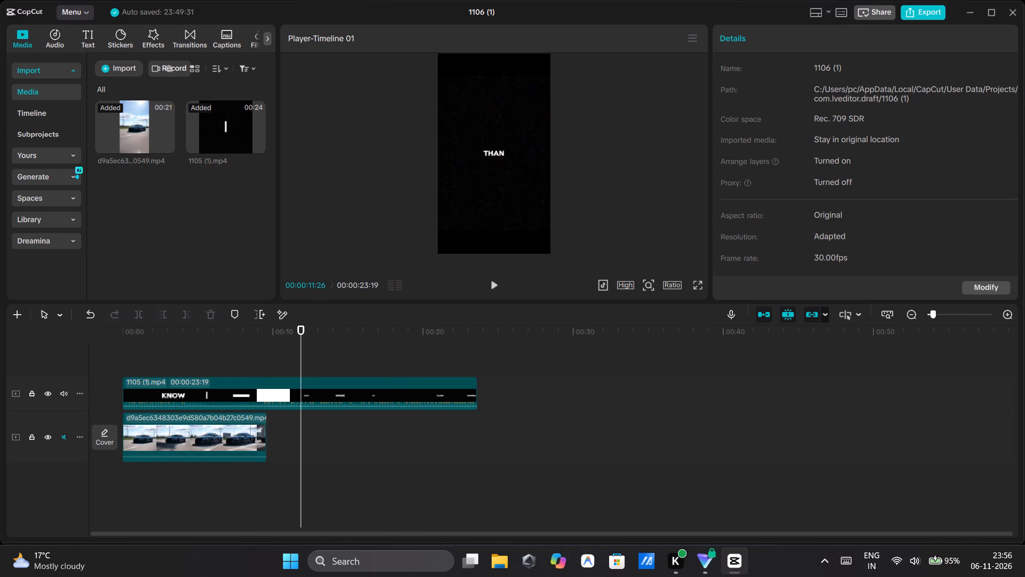
click(494, 279)
click(494, 279)
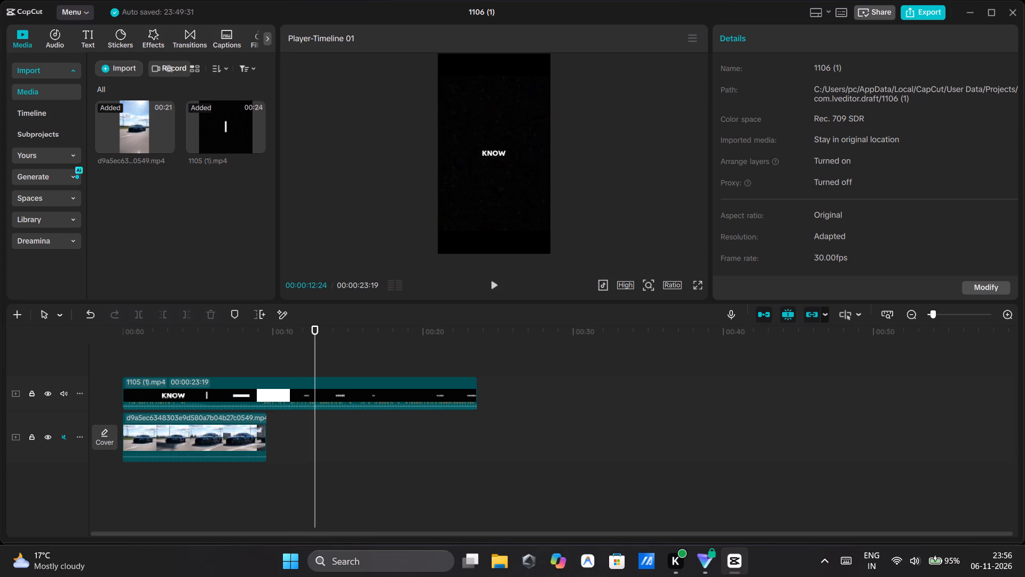
click(494, 279)
click(494, 279)
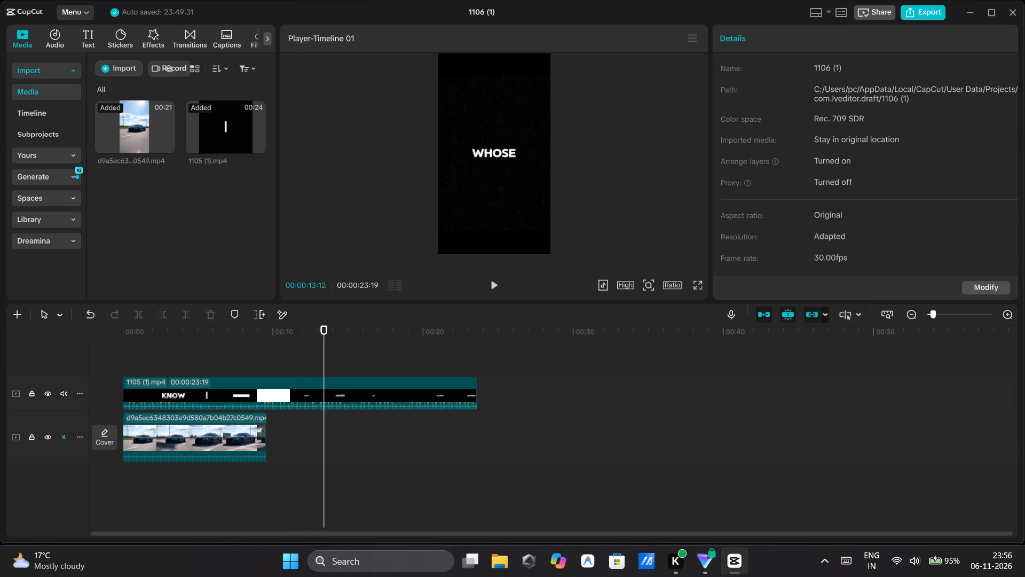
click(323, 361)
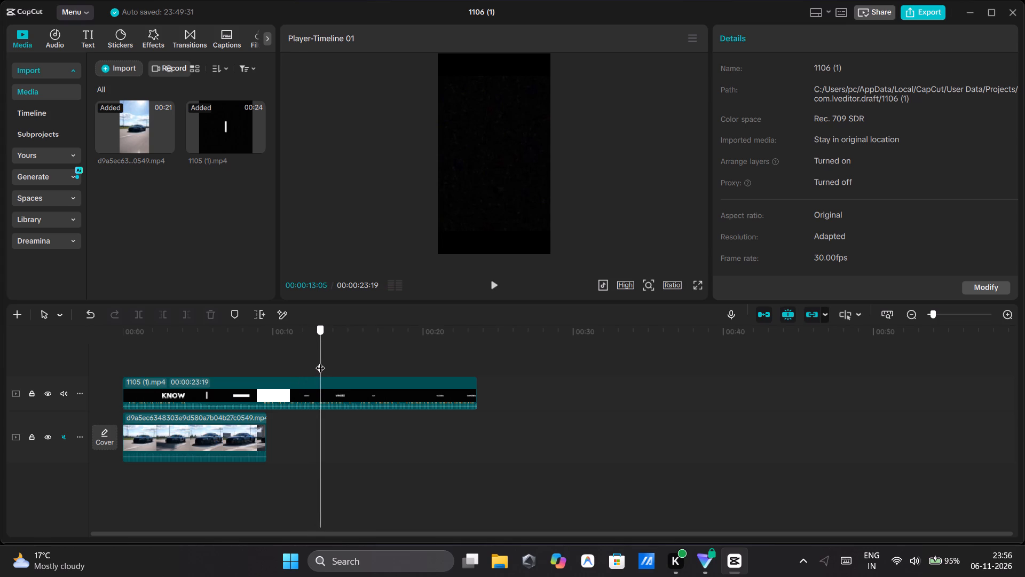
click(236, 311)
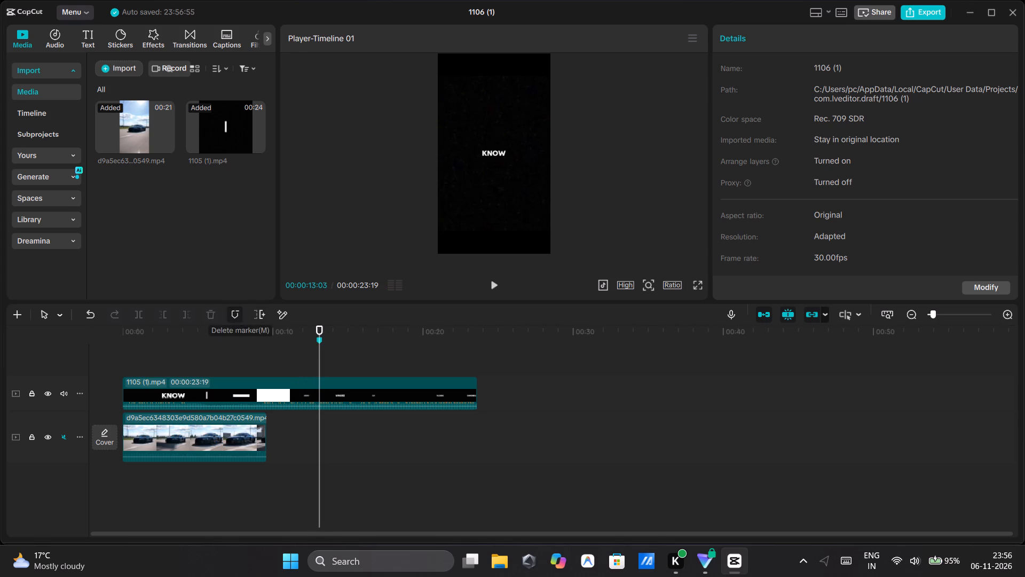
Play on from the first marker and add a second timeline marker at 00:00:17:14, on the word CONTROLL.
click(493, 287)
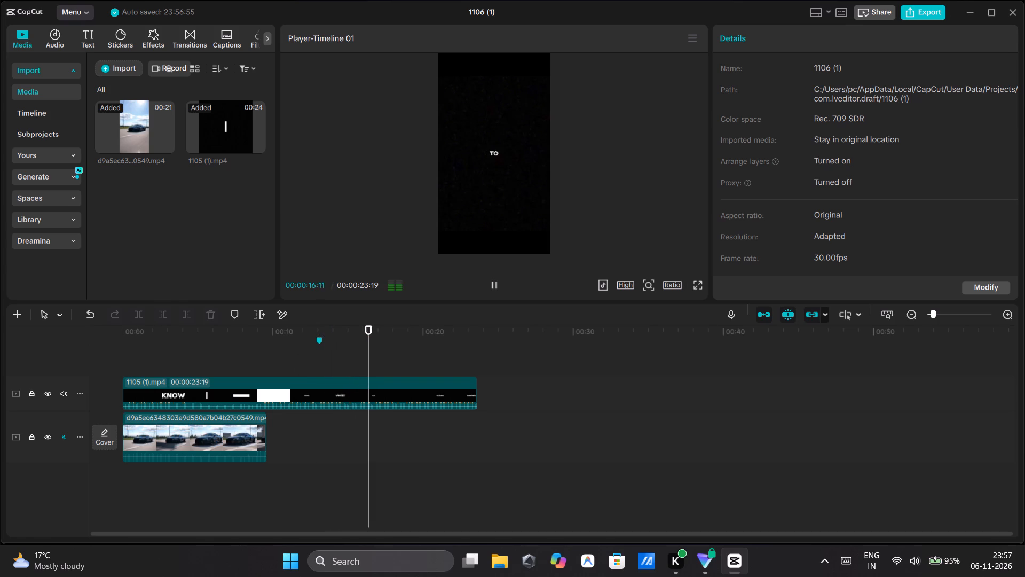
click(493, 287)
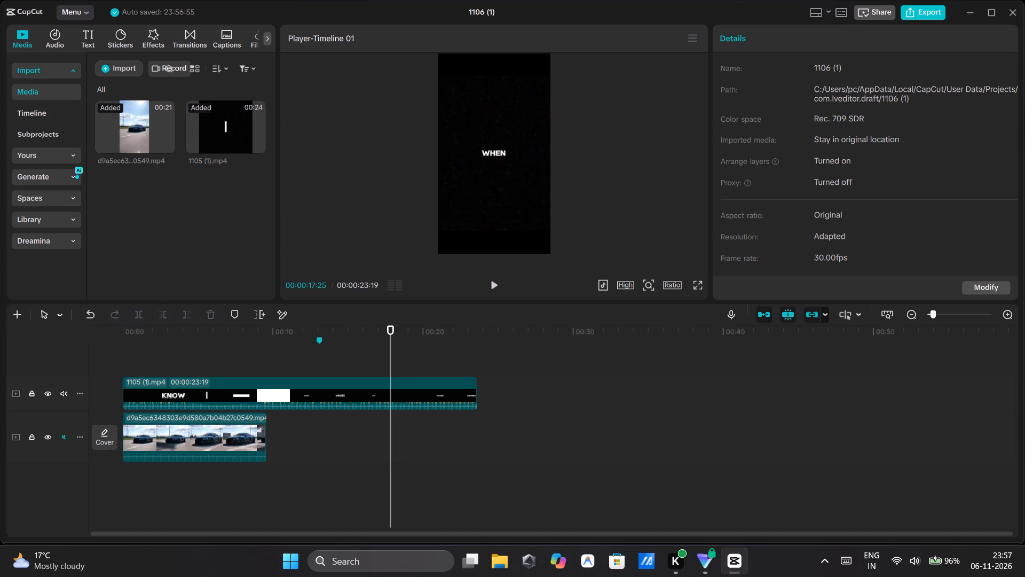
drag(390, 353, 385, 355)
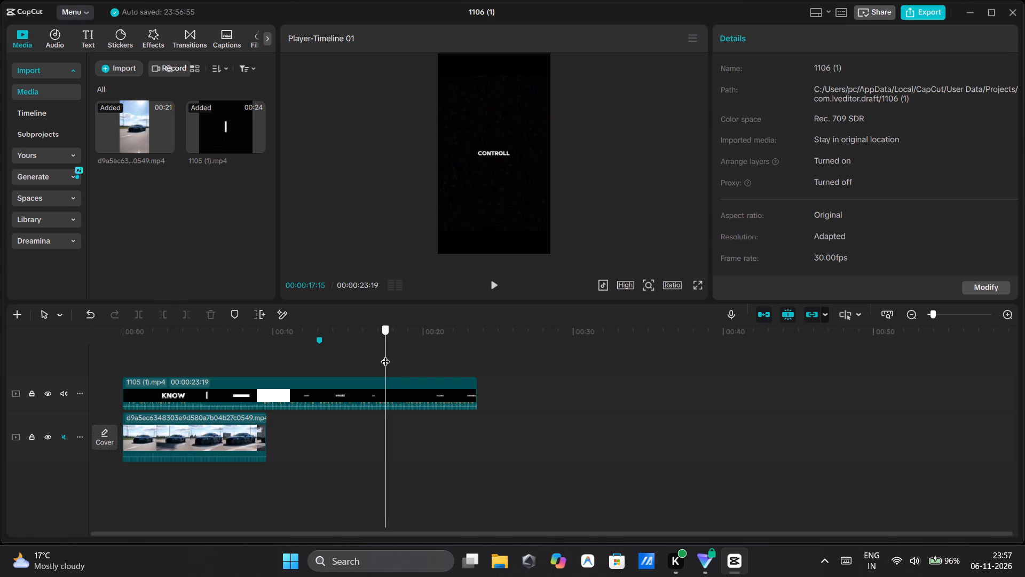
drag(385, 355, 385, 355)
click(237, 310)
Move the playhead back to 00:00:09:05, near the end of the car footage.
click(261, 349)
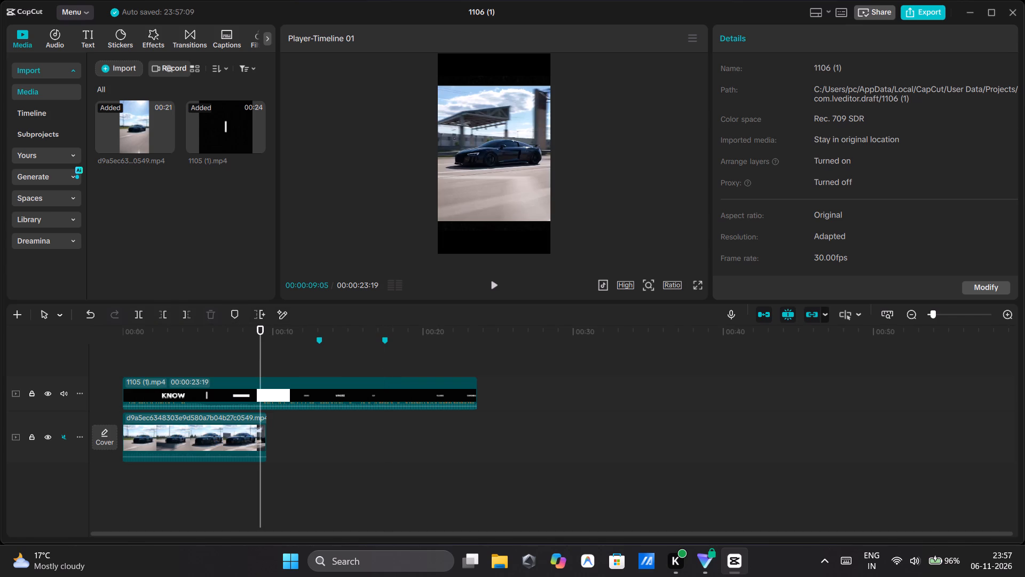